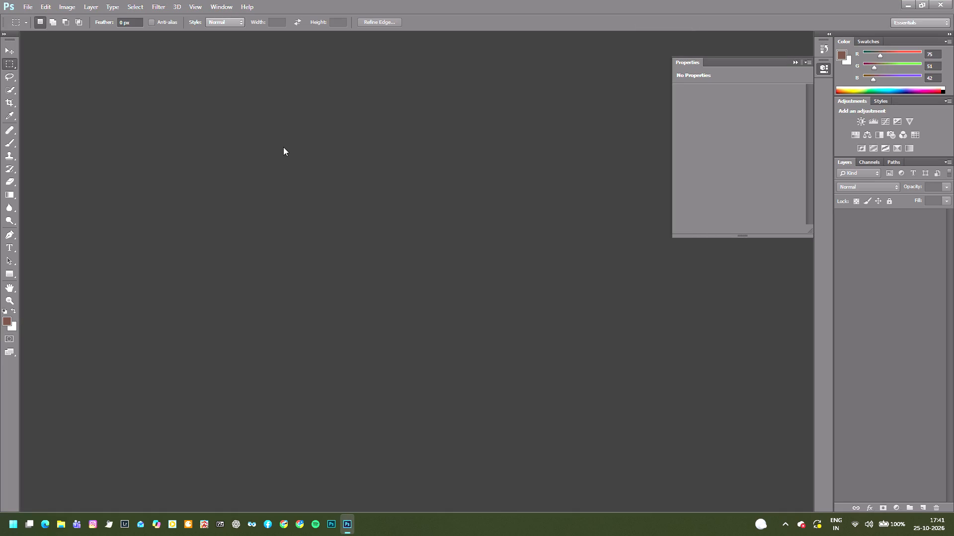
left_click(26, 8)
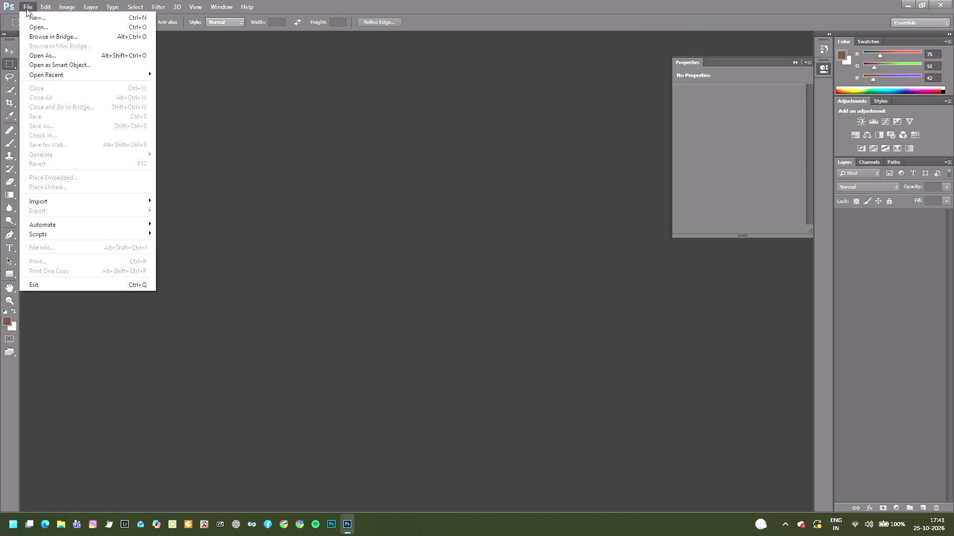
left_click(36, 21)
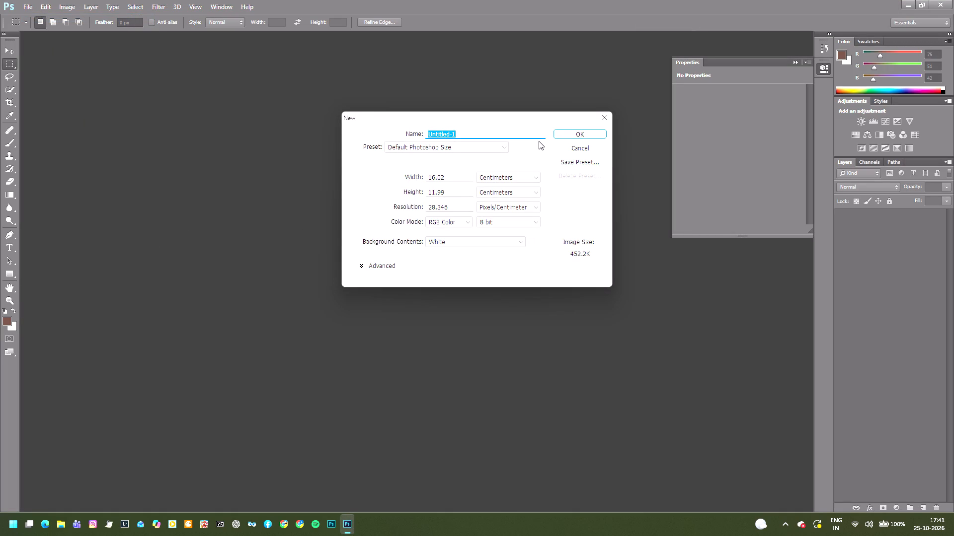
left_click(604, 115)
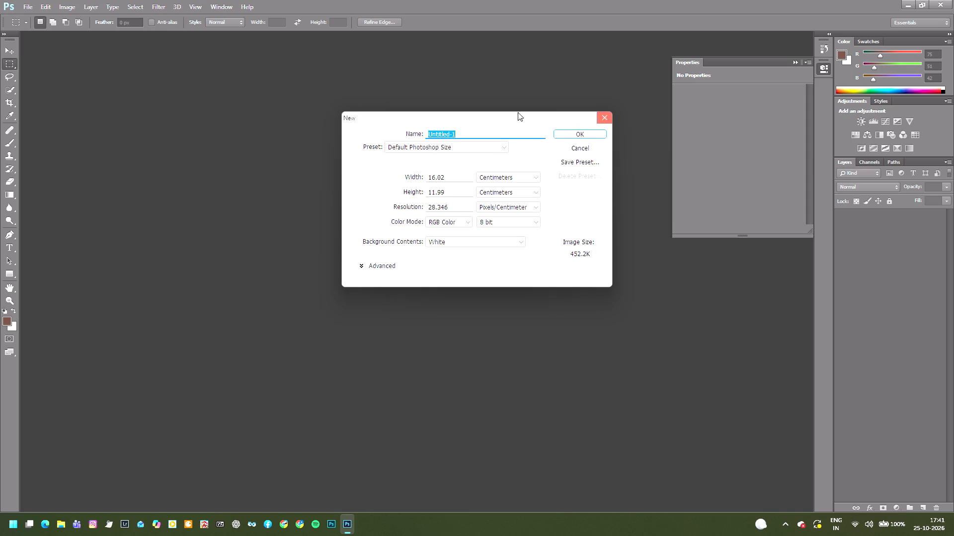
Open the raw fox photo _MG_7588.CR2 from the canon folder on drive F.
left_click(61, 5)
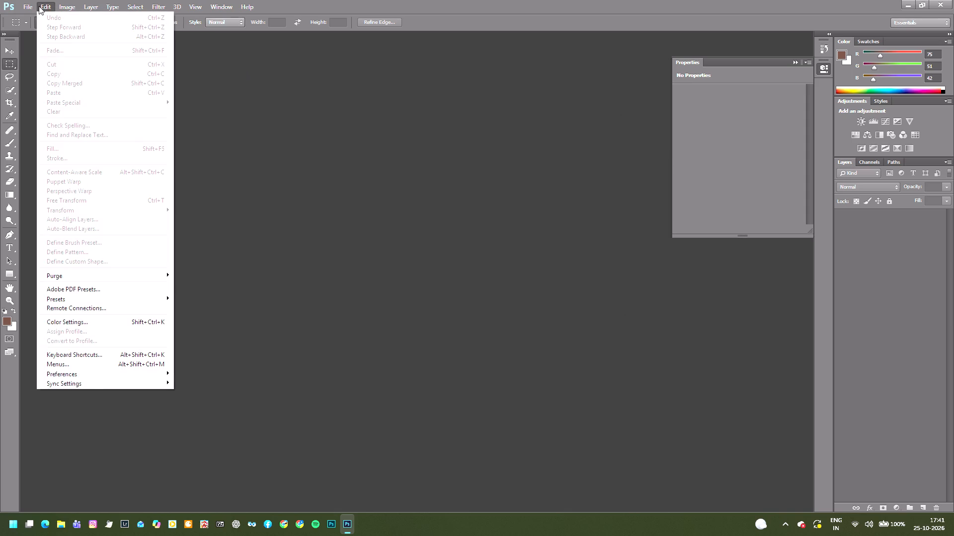
left_click(32, 24)
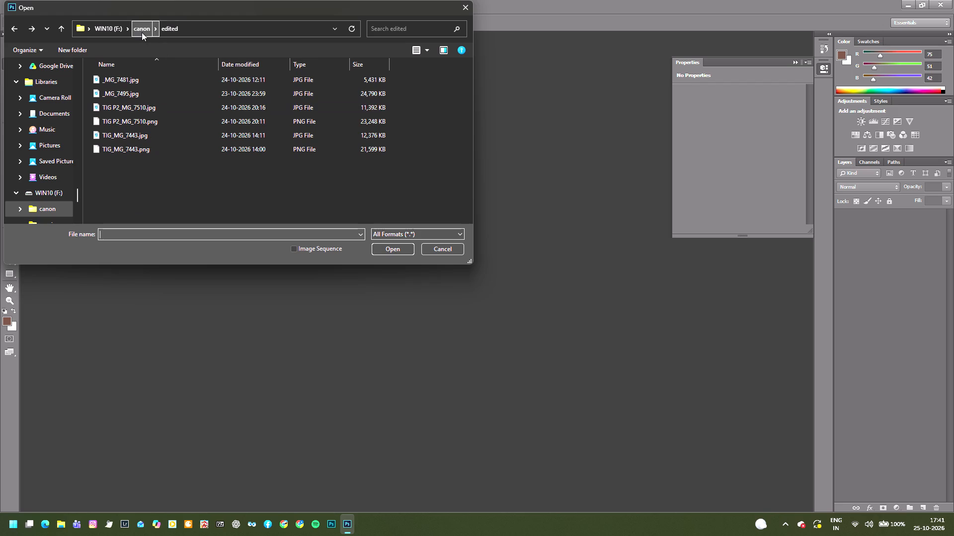
left_click(142, 32)
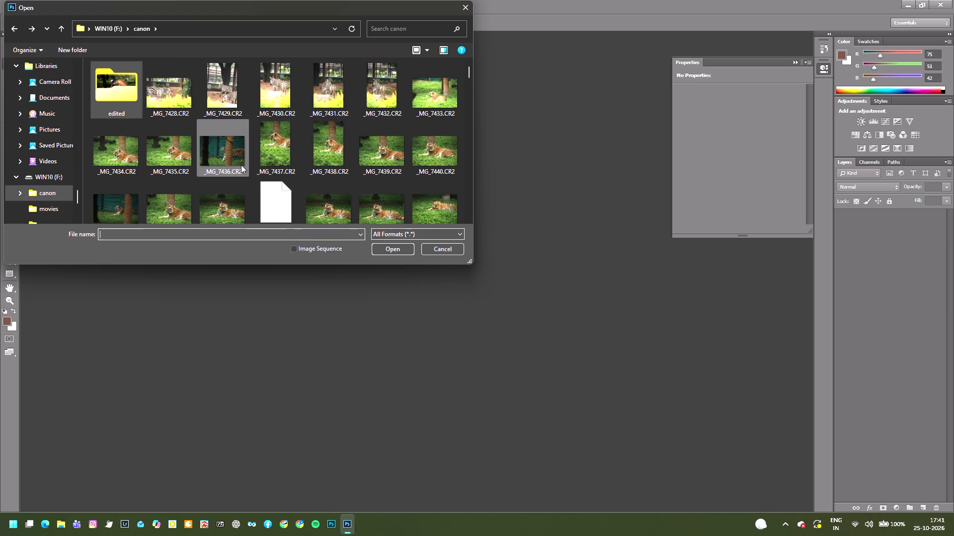
scroll(241, 165, "down", 1)
scroll(435, 178, "down", 3)
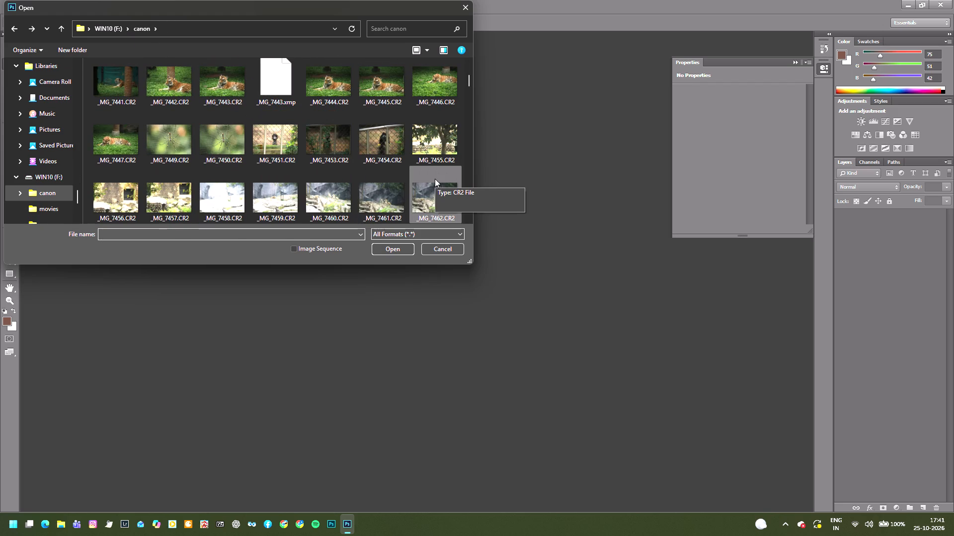
scroll(270, 161, "down", 2)
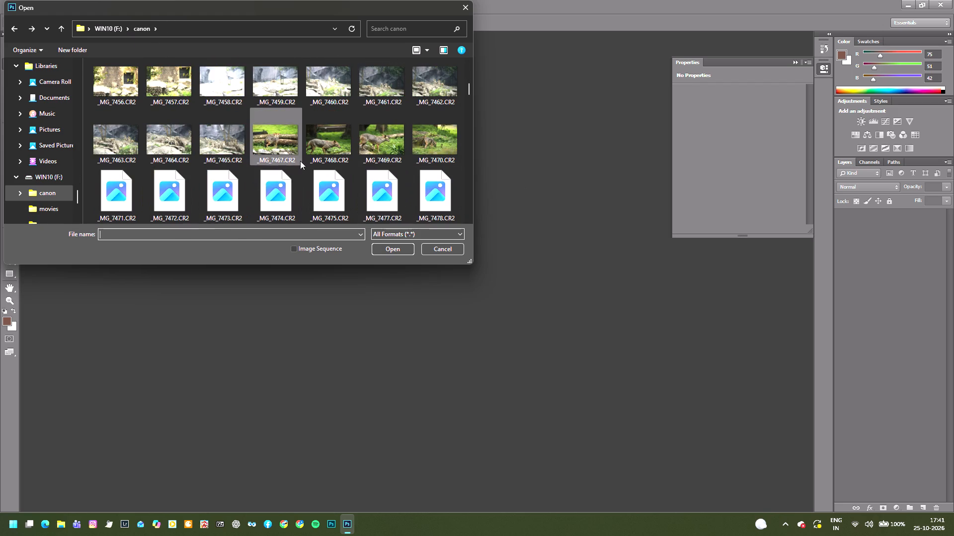
scroll(214, 161, "down", 1)
scroll(362, 143, "down", 2)
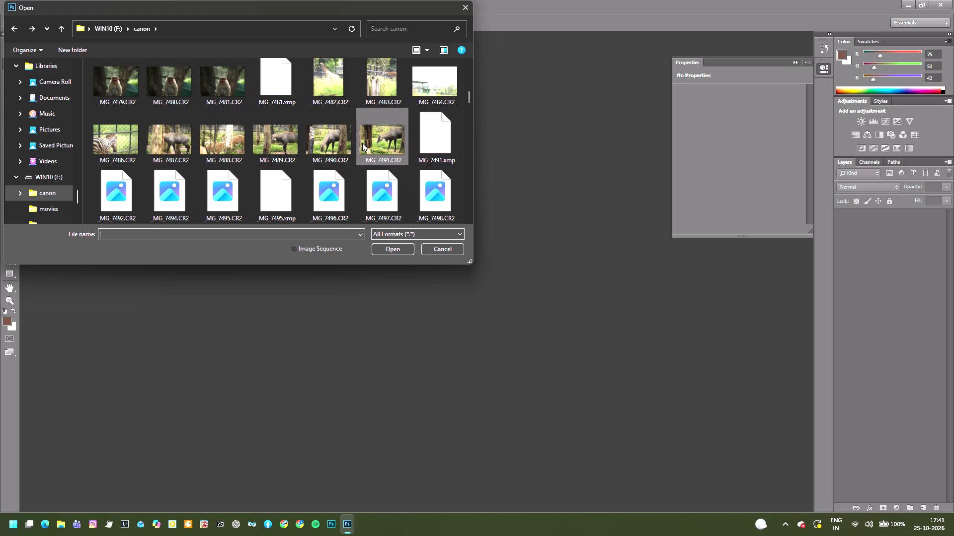
scroll(362, 143, "down", 4)
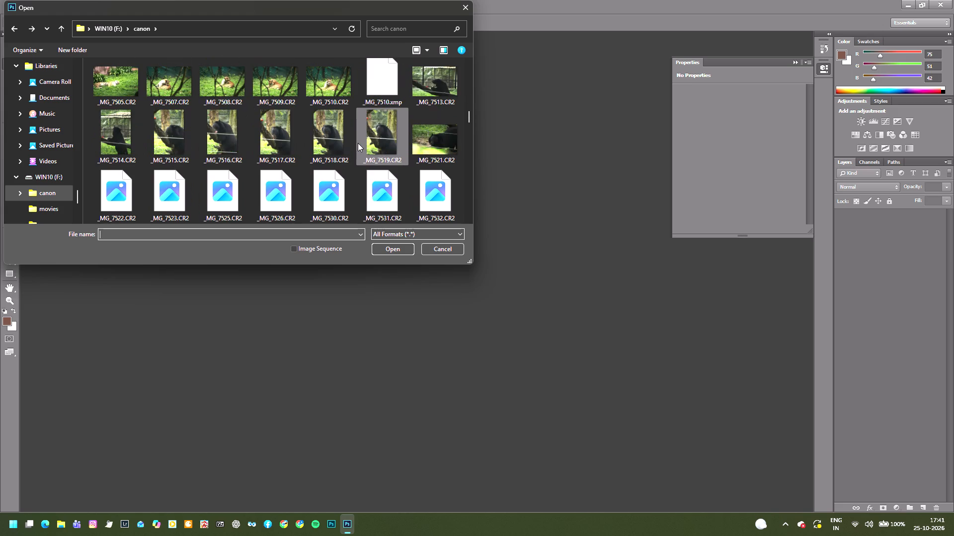
scroll(358, 143, "down", 7)
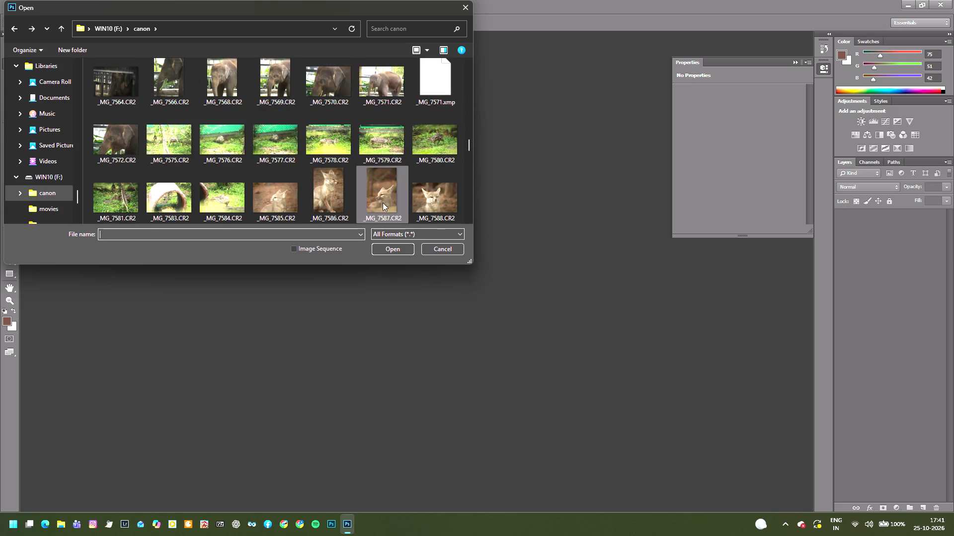
double_click(437, 206)
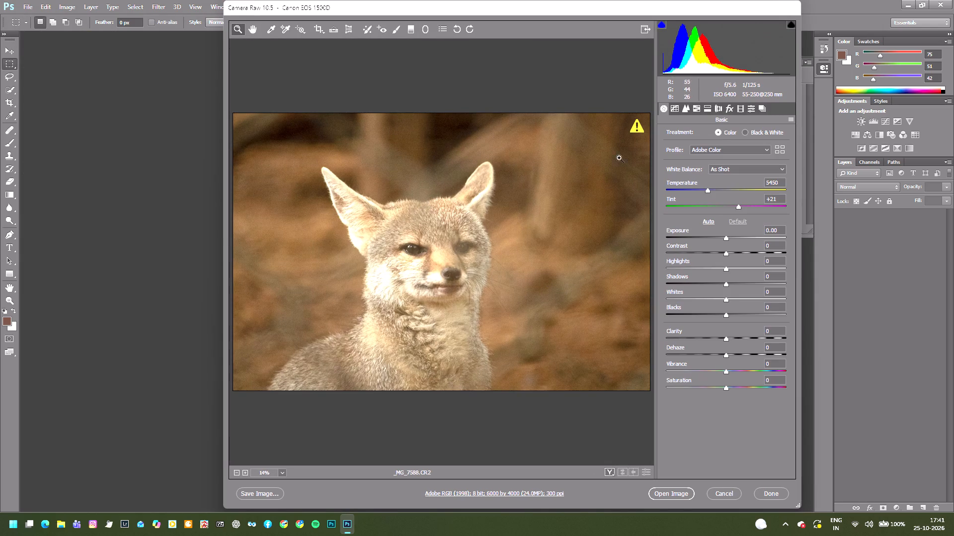
Set the raw photo's Clarity to +15 and open the image for editing.
left_click(637, 128)
left_click(637, 130)
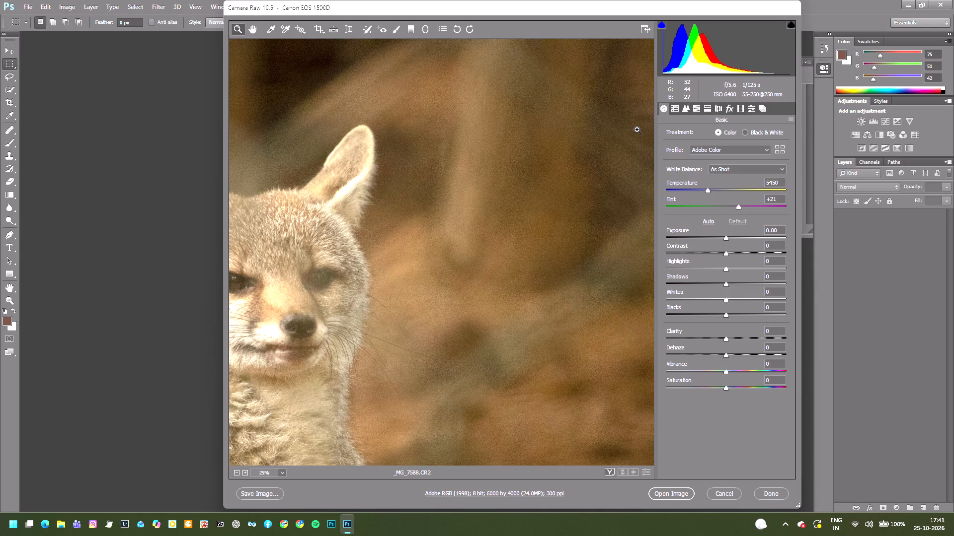
right_click(637, 130)
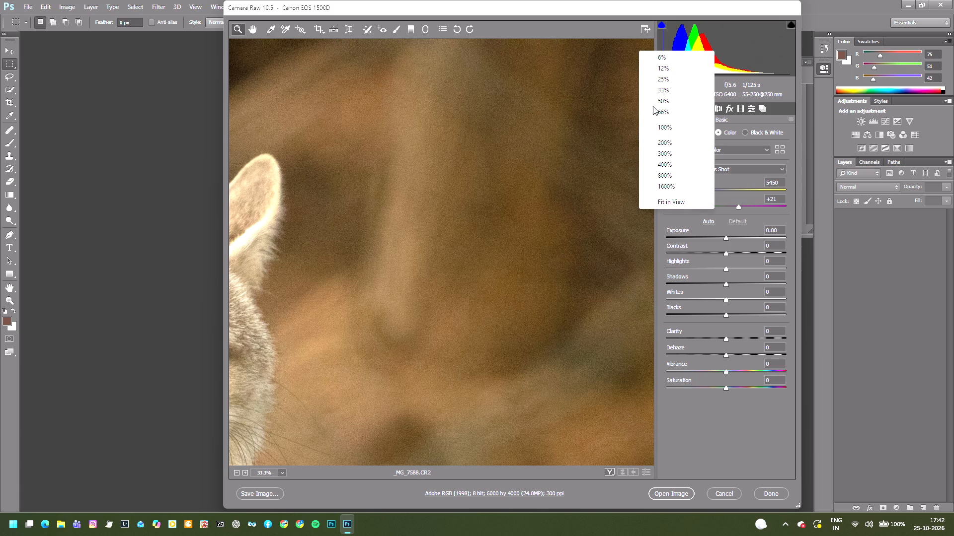
left_click(653, 106)
right_click(613, 215)
left_click(651, 150)
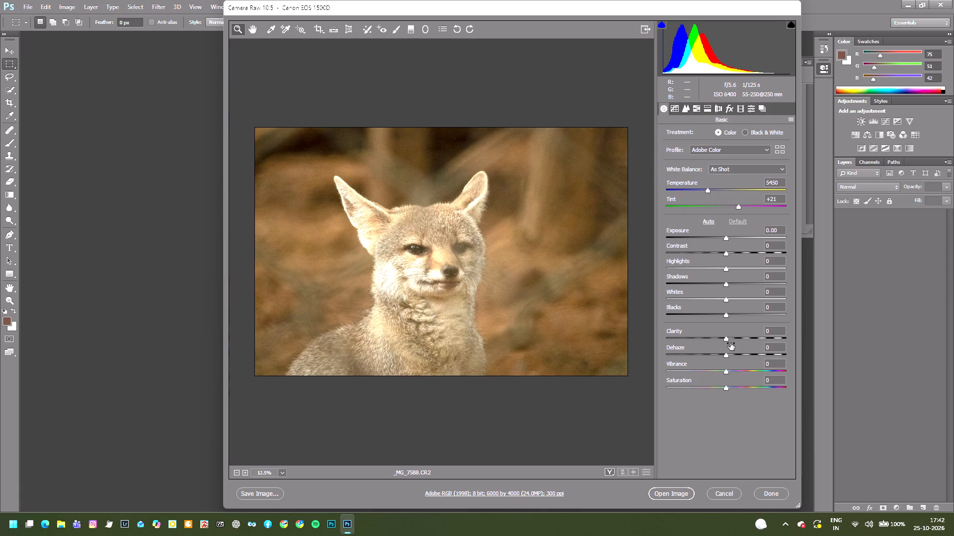
left_click_drag(727, 340, 734, 340)
left_click(734, 340)
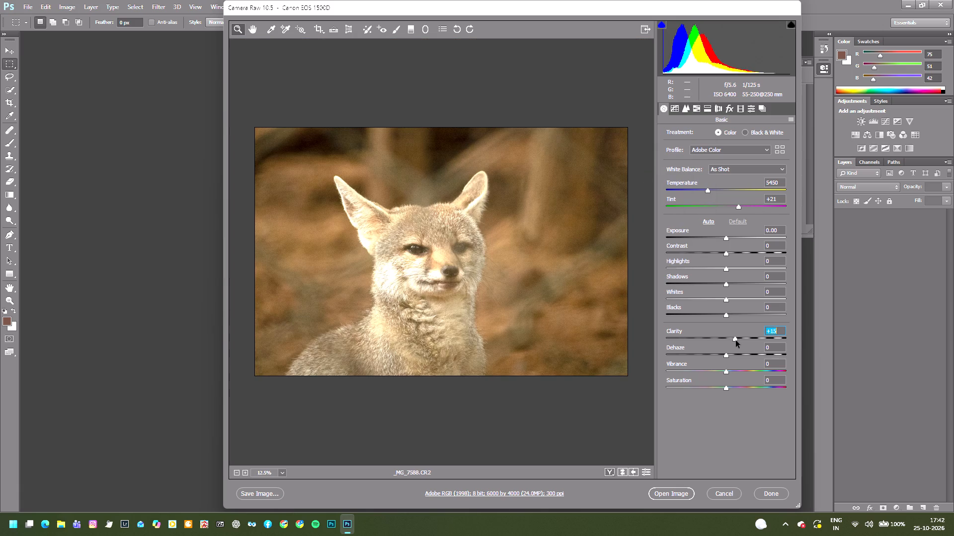
left_click(653, 498)
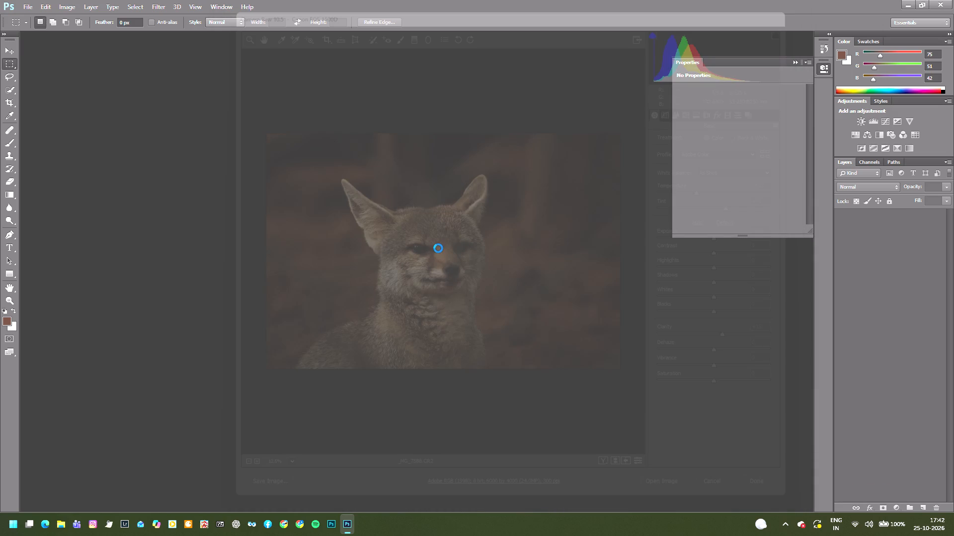
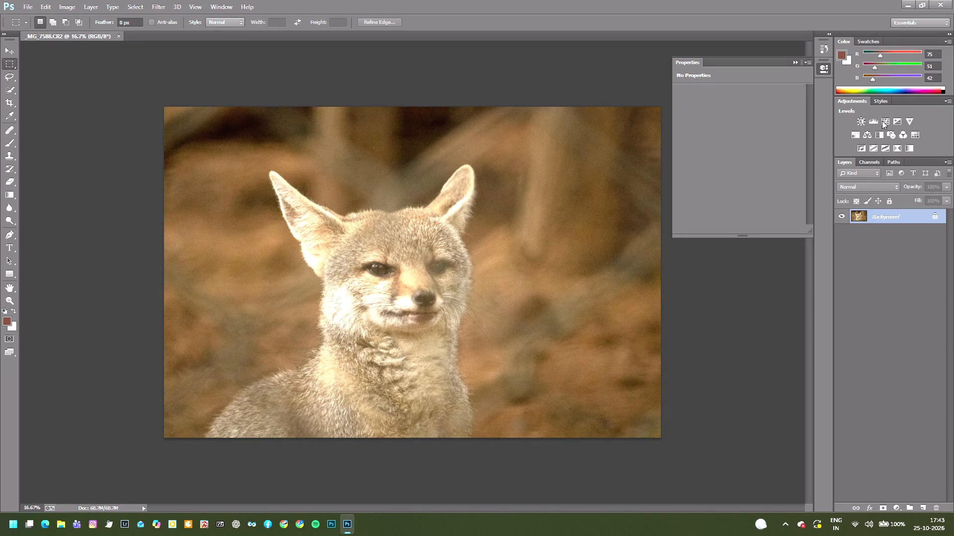
Add a Hue/Saturation adjustment layer with Hue -2, Saturation -2 and Lightness -11.
left_click(856, 132)
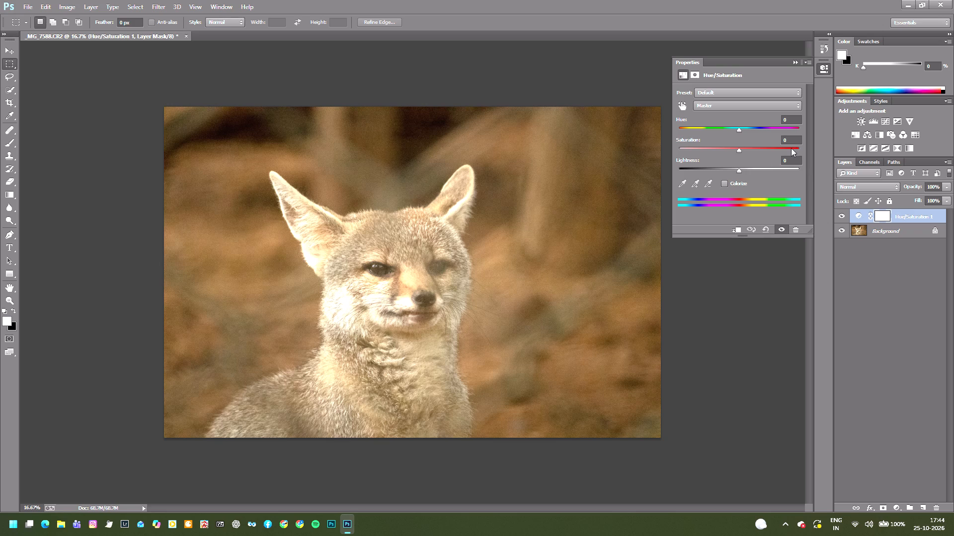
left_click(740, 129)
left_click_drag(742, 148, 756, 150)
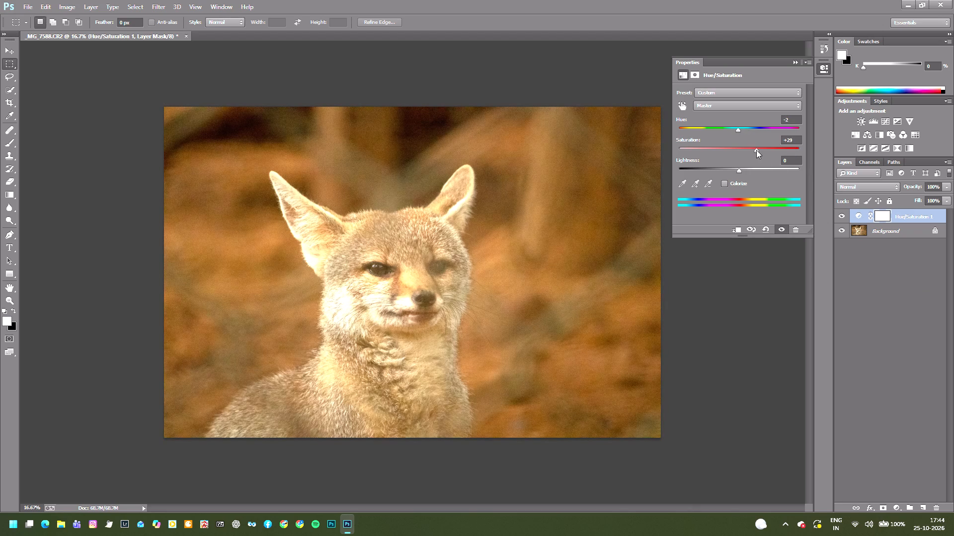
left_click_drag(756, 150, 737, 150)
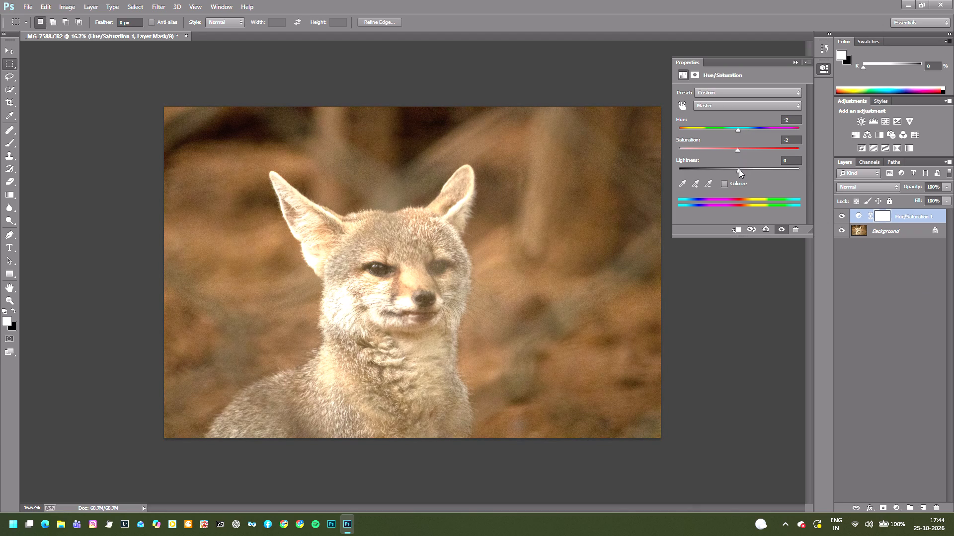
left_click_drag(739, 169, 730, 168)
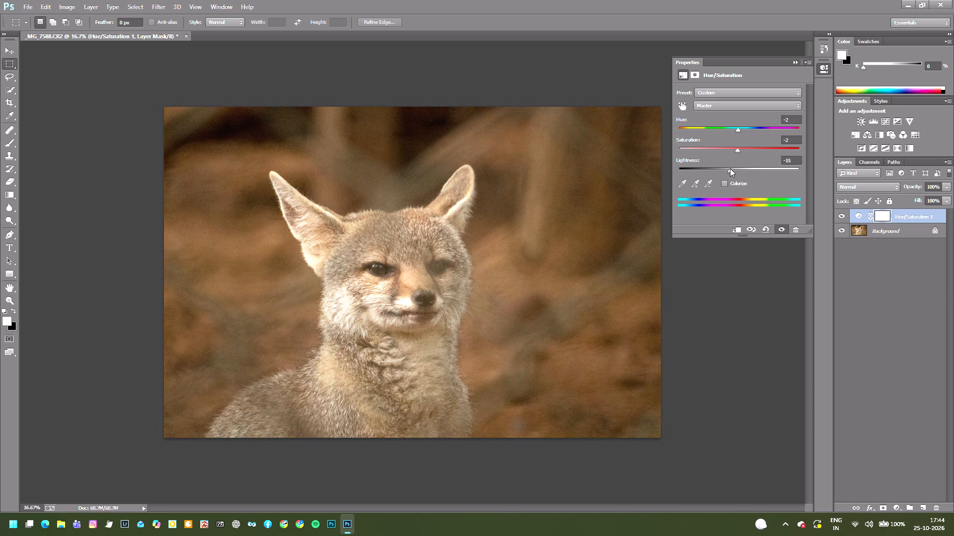
left_click_drag(730, 168, 732, 169)
Add a Brightness/Contrast adjustment layer with Brightness -1 and Contrast 2.
left_click(865, 120)
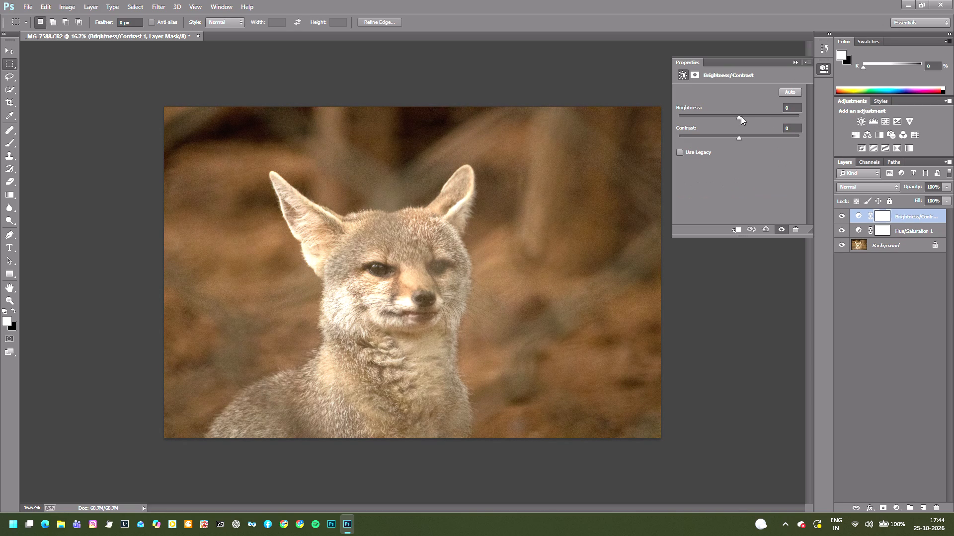
left_click(739, 116)
left_click(737, 136)
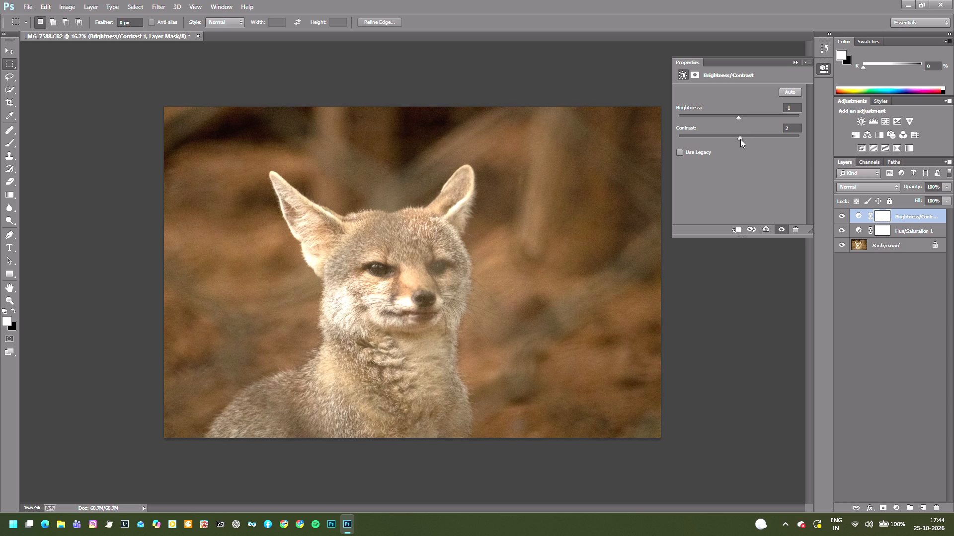
Add a Vibrance adjustment layer with Vibrance +21 and Saturation -6.
left_click(906, 124)
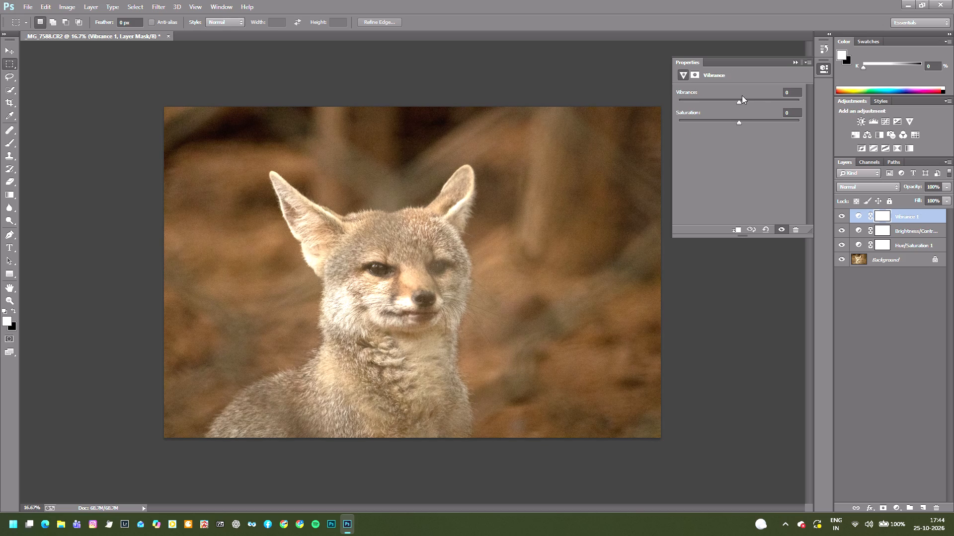
left_click(742, 101)
left_click(745, 120)
left_click_drag(745, 120, 742, 120)
left_click_drag(742, 120, 735, 120)
left_click_drag(744, 103, 751, 103)
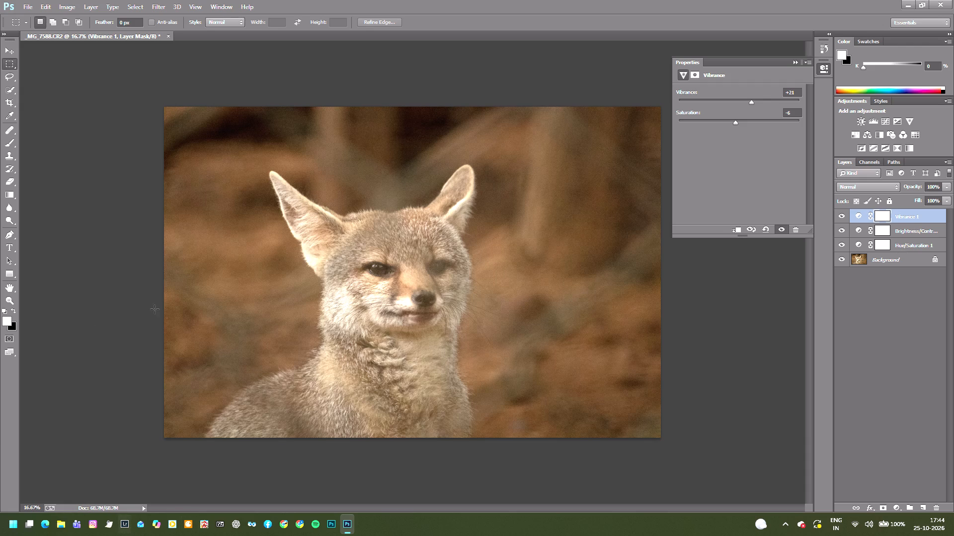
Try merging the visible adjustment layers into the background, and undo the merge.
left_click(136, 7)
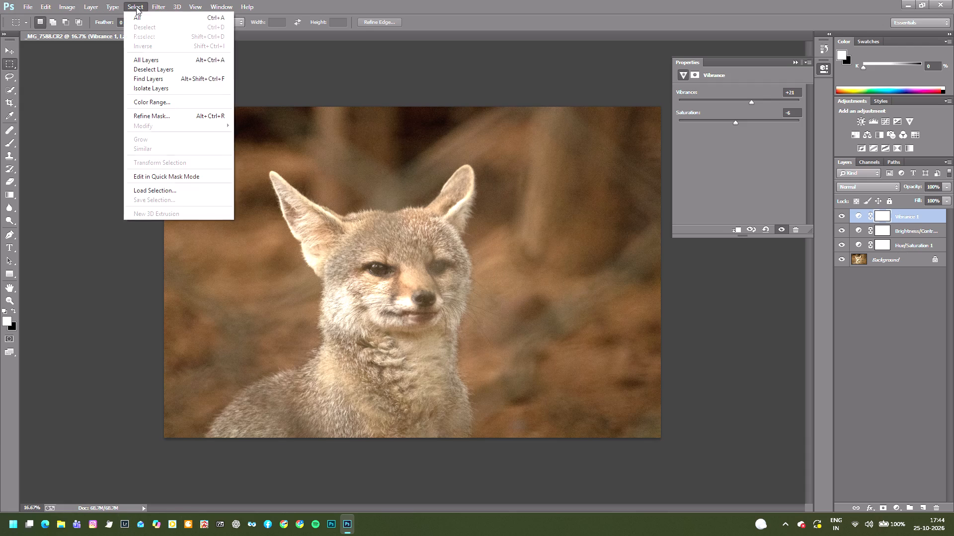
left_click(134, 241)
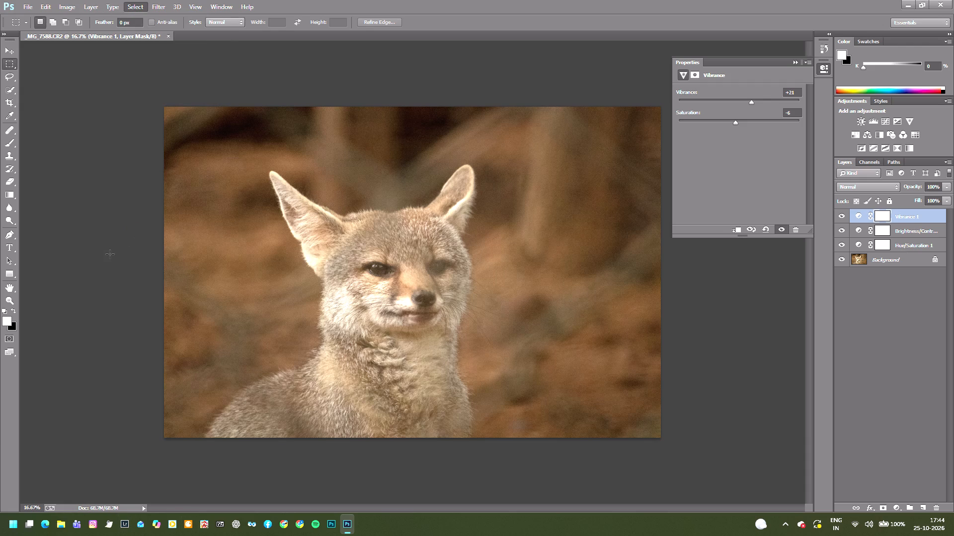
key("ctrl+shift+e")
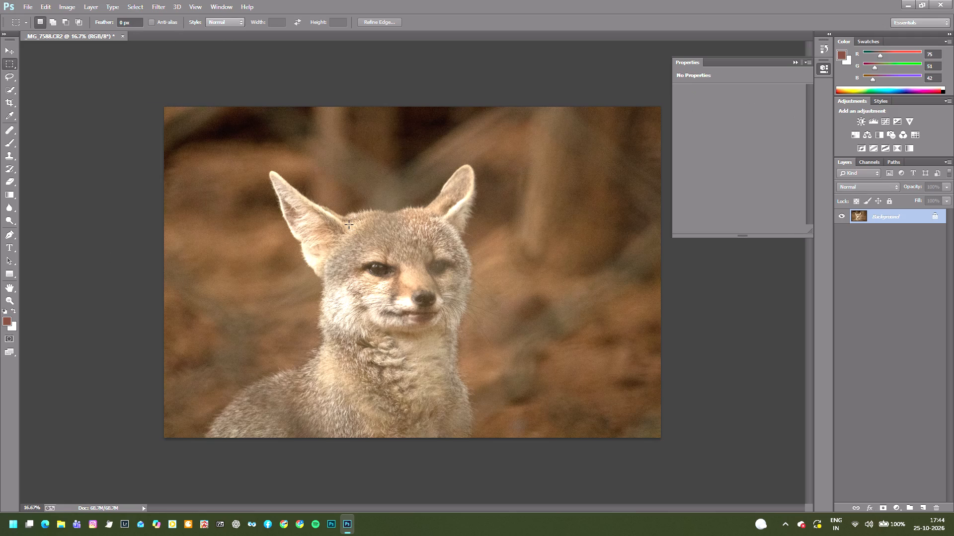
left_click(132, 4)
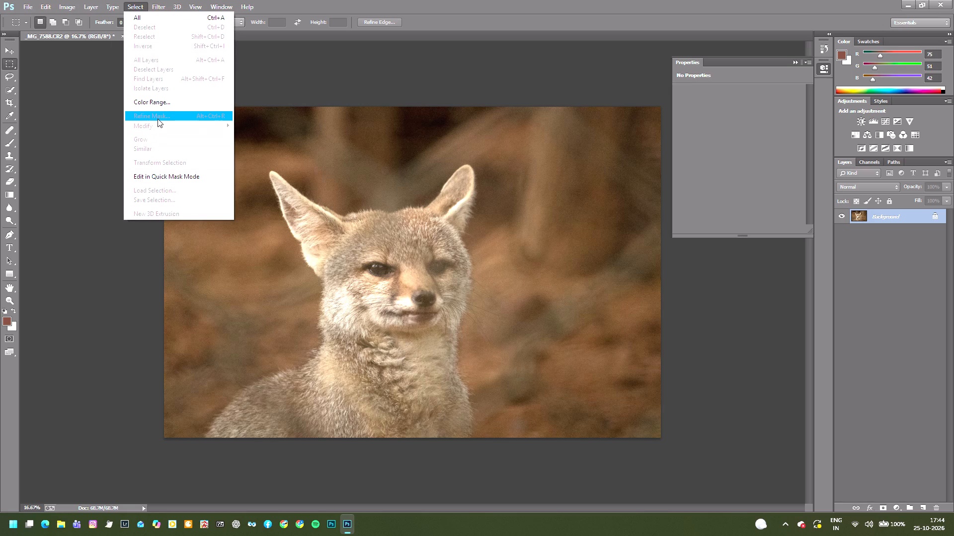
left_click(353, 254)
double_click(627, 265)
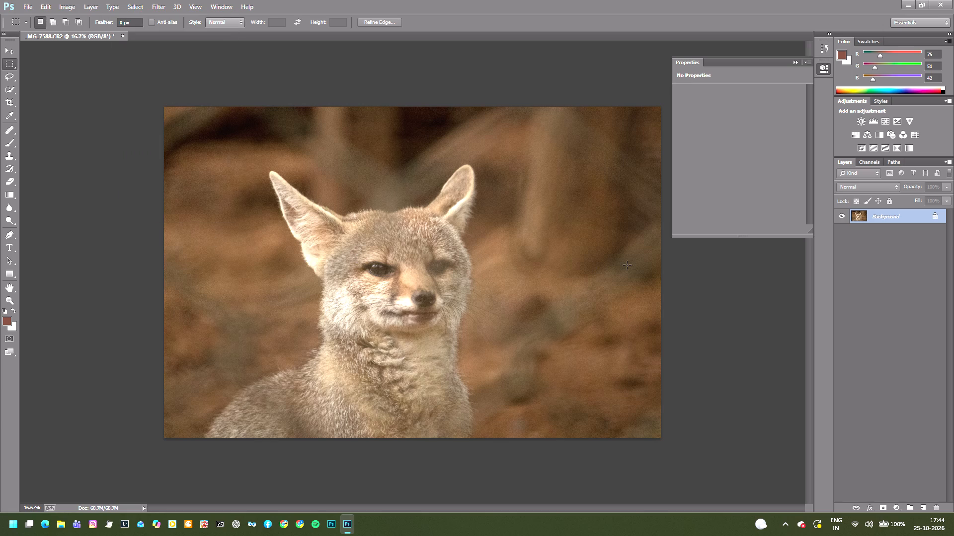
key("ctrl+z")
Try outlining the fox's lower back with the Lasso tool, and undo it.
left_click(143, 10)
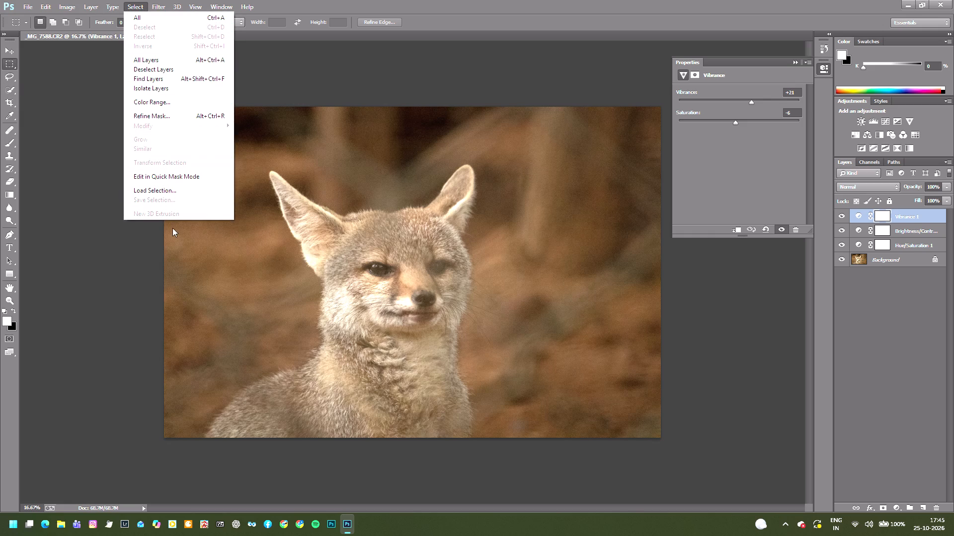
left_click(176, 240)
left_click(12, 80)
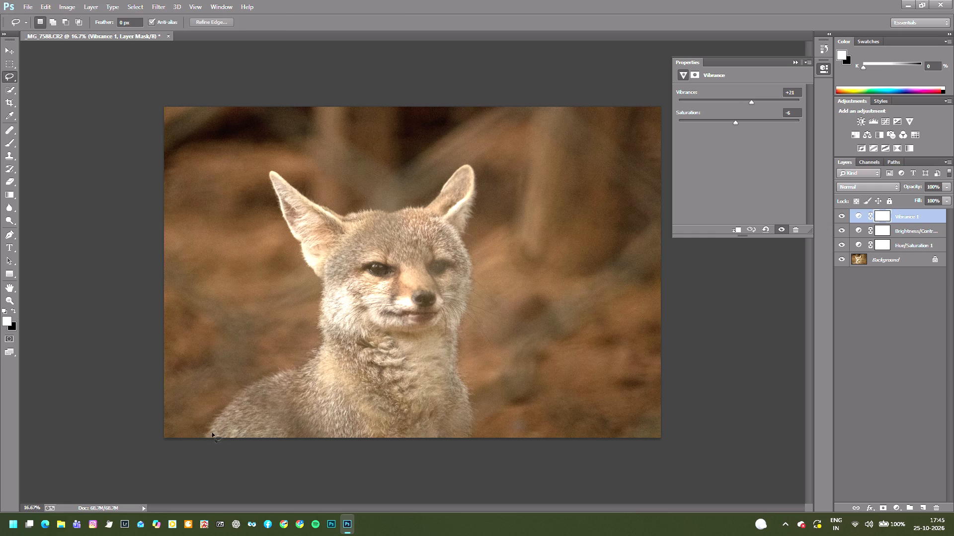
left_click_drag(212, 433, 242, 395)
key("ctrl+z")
Select the fox's back and shoulder up to the base of the neck with the Quick Selection tool.
left_click(13, 89)
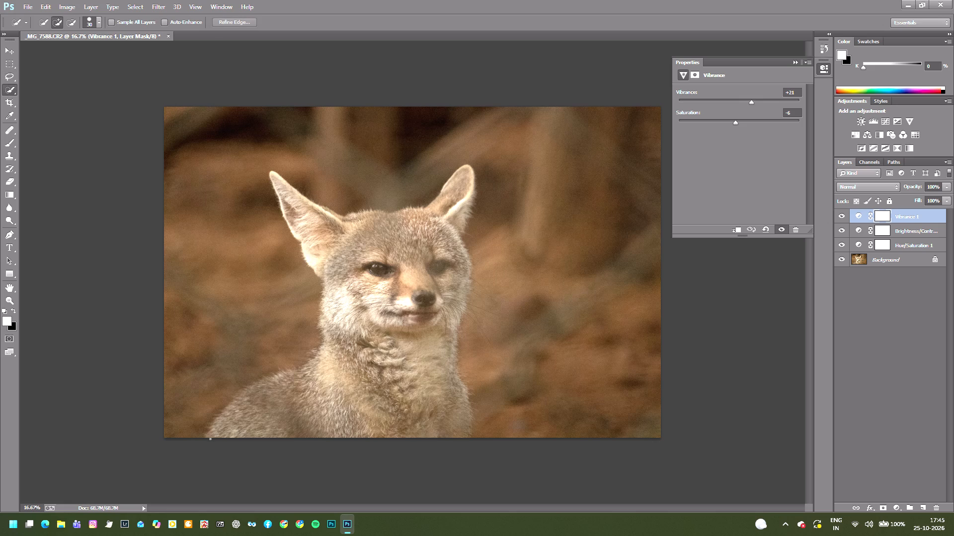
left_click_drag(209, 437, 234, 403)
left_click_drag(243, 408, 244, 408)
left_click_drag(244, 408, 342, 405)
left_click_drag(318, 406, 359, 360)
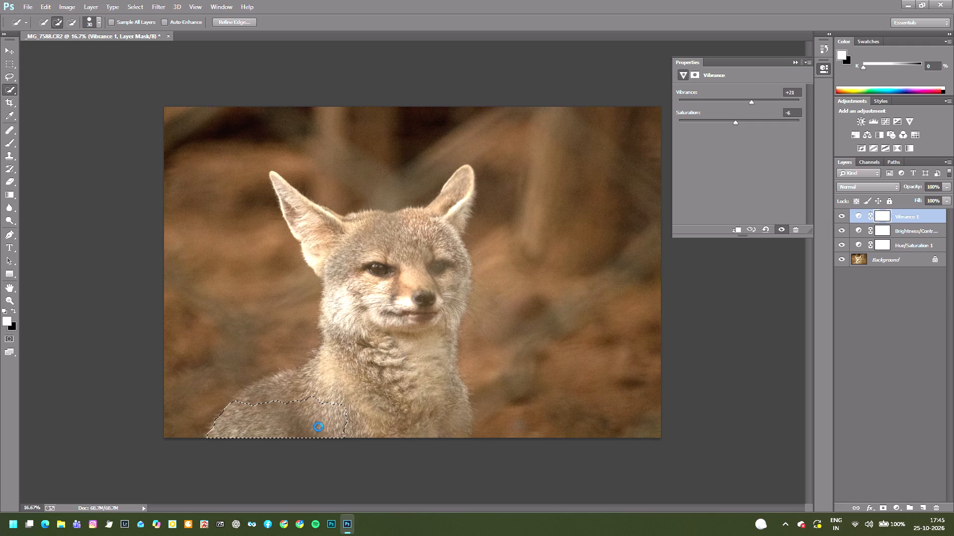
left_click(285, 386)
left_click_drag(255, 388, 277, 376)
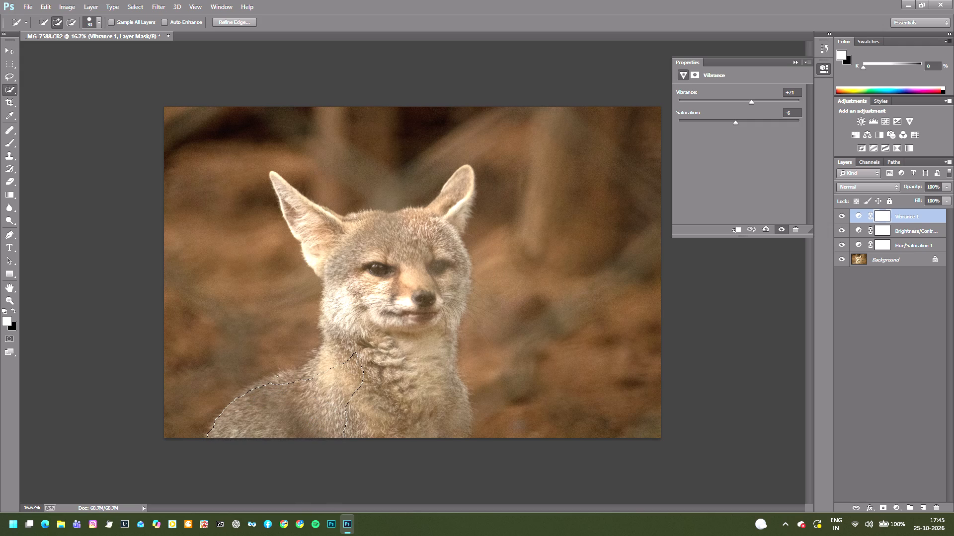
left_click_drag(277, 376, 285, 375)
left_click_drag(299, 372, 317, 371)
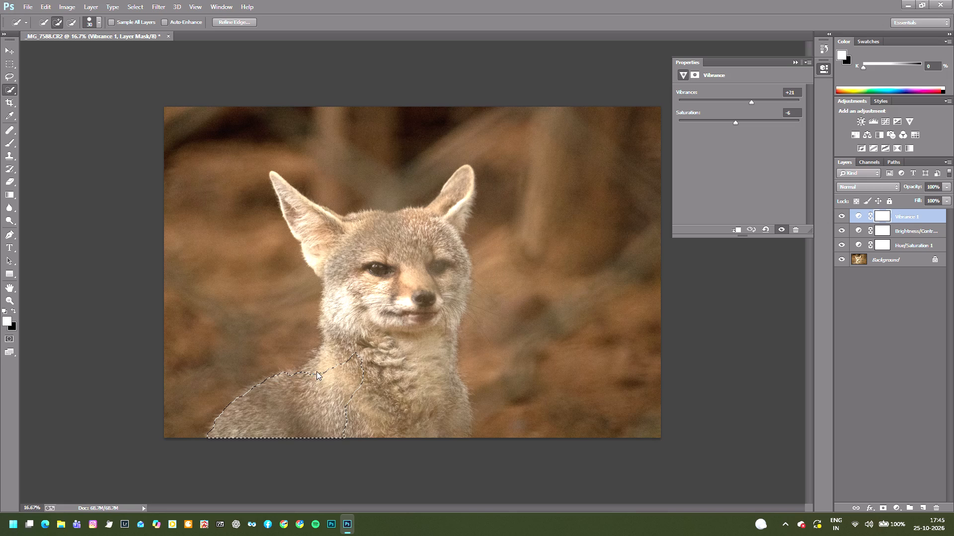
left_click(324, 363)
left_click(329, 347)
left_click_drag(326, 371, 329, 351)
left_click_drag(330, 354, 354, 318)
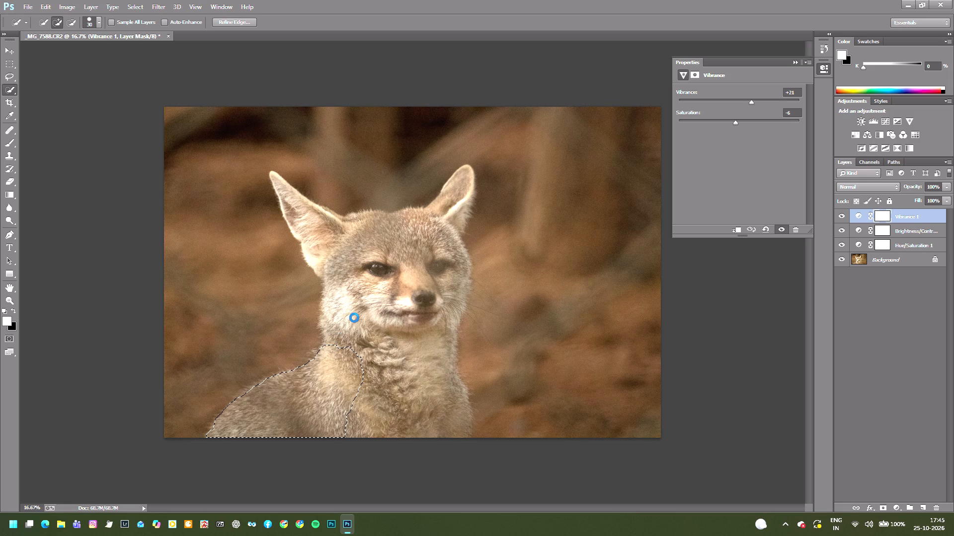
Extend the selection across the fox's chest and throat up to the jaw.
left_click_drag(353, 422, 364, 422)
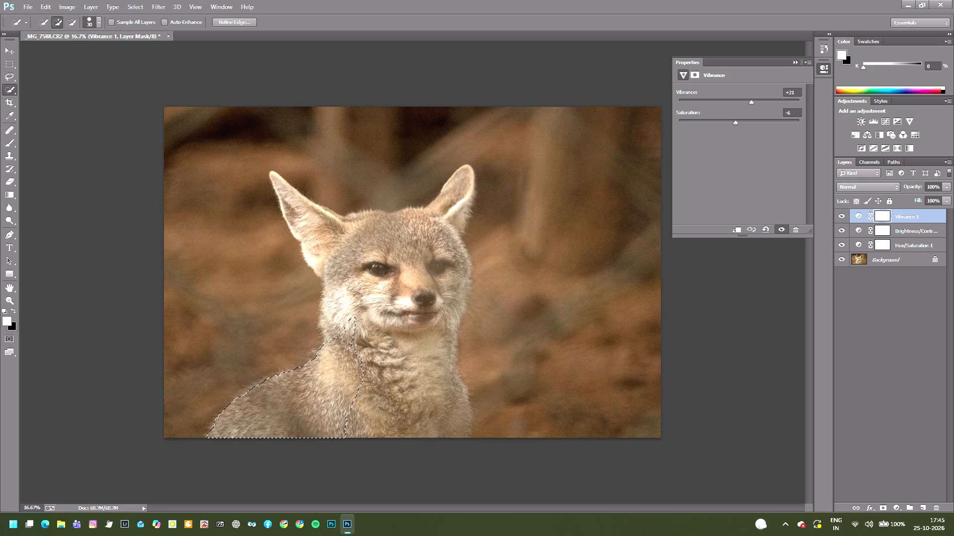
left_click_drag(364, 422, 463, 422)
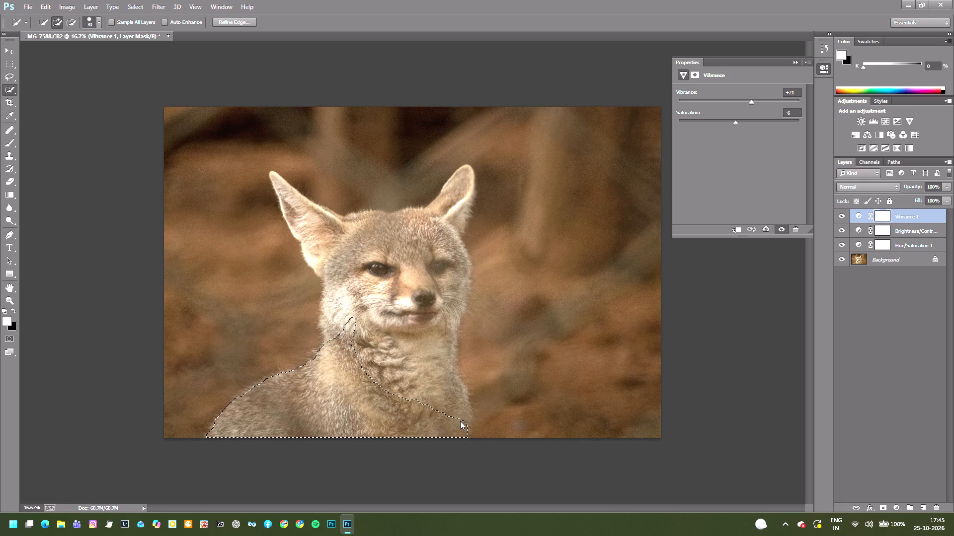
left_click_drag(434, 411, 437, 329)
Add the fox's face, forehead and both cheeks to the selection, following the outer fur edges.
left_click_drag(350, 327, 327, 305)
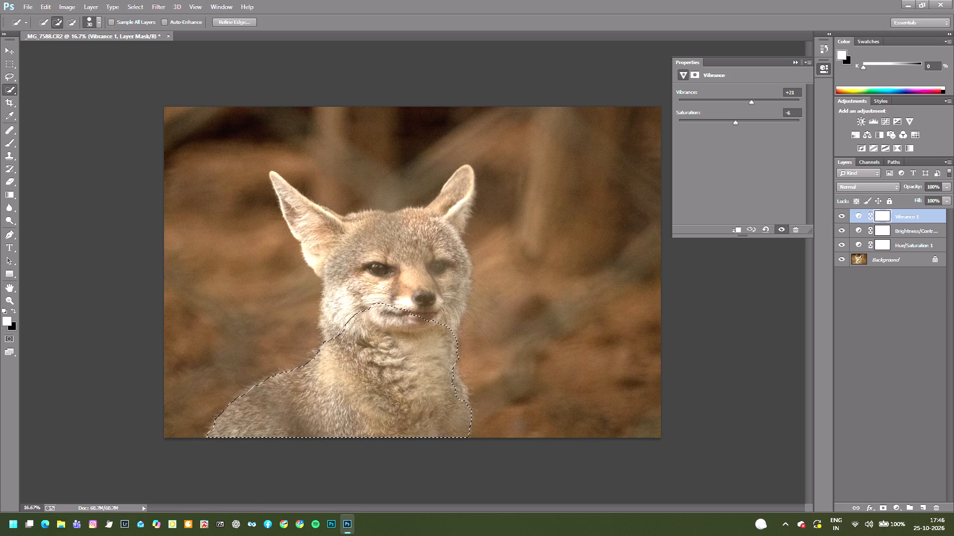
left_click_drag(327, 305, 415, 223)
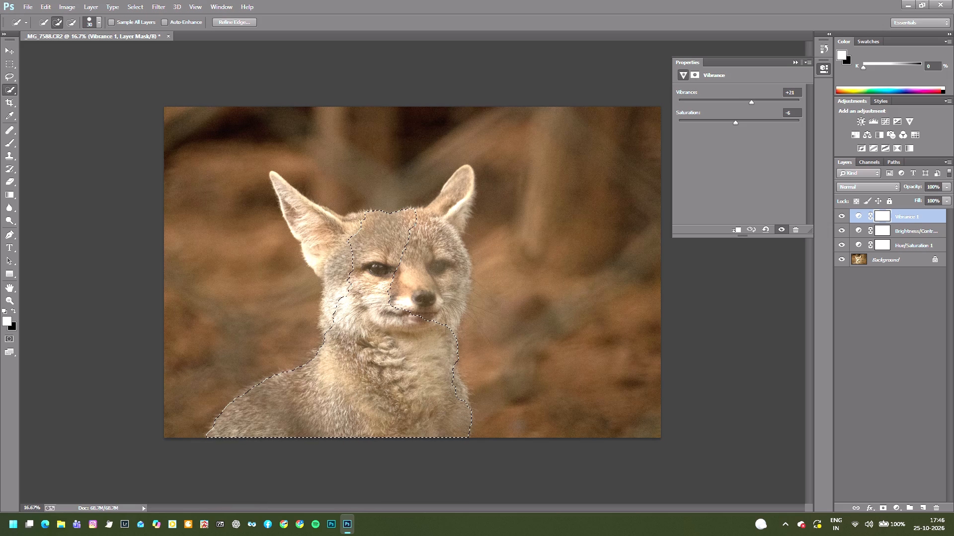
left_click_drag(395, 289, 446, 228)
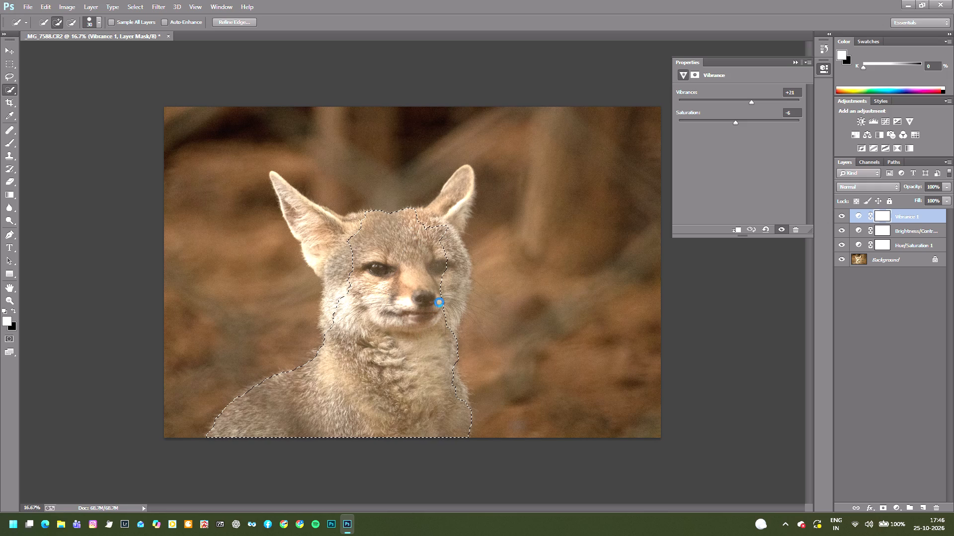
left_click_drag(446, 311, 463, 266)
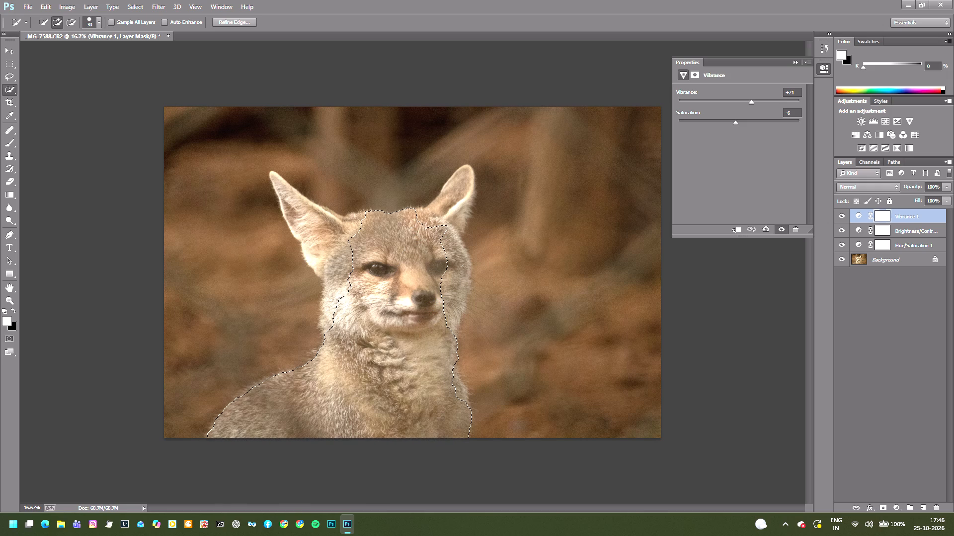
left_click_drag(463, 266, 459, 242)
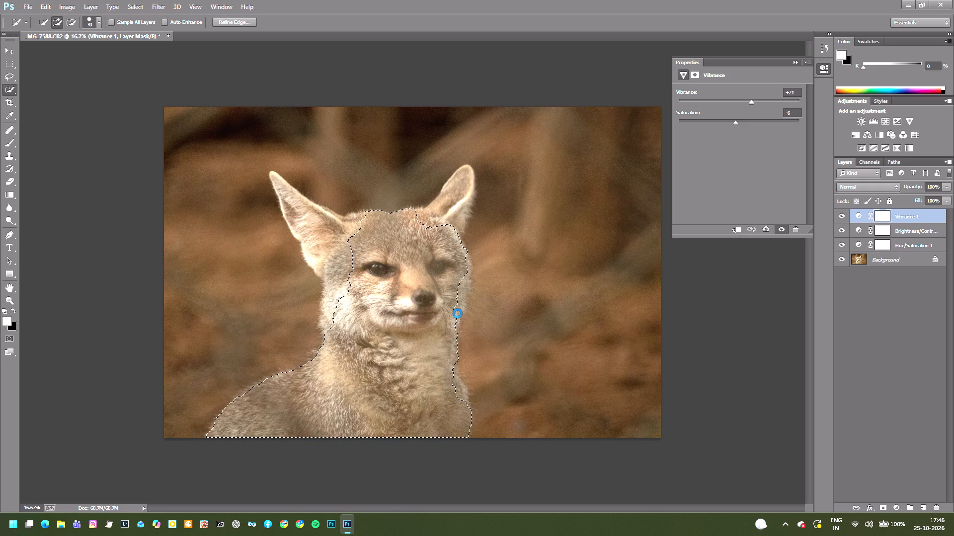
left_click_drag(458, 313, 463, 303)
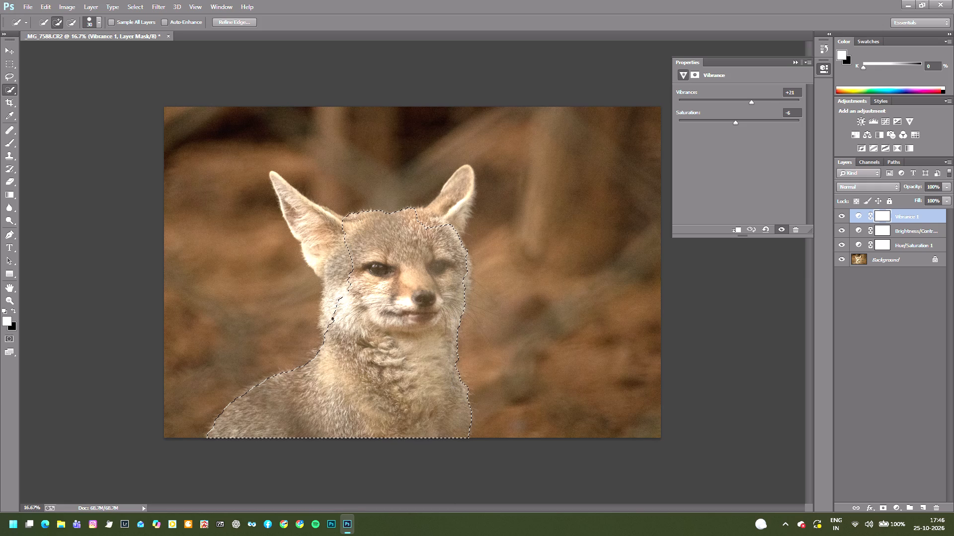
left_click_drag(326, 333, 322, 308)
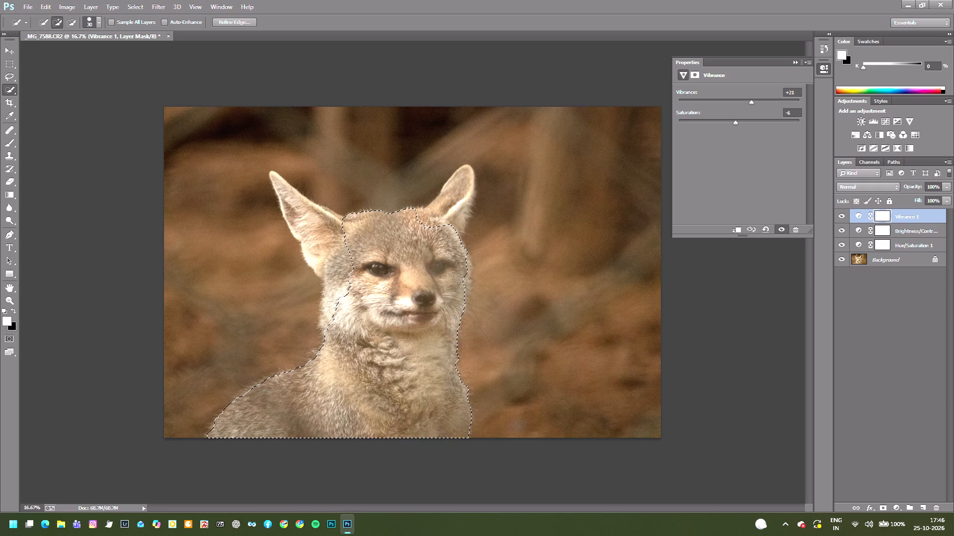
left_click_drag(322, 308, 325, 291)
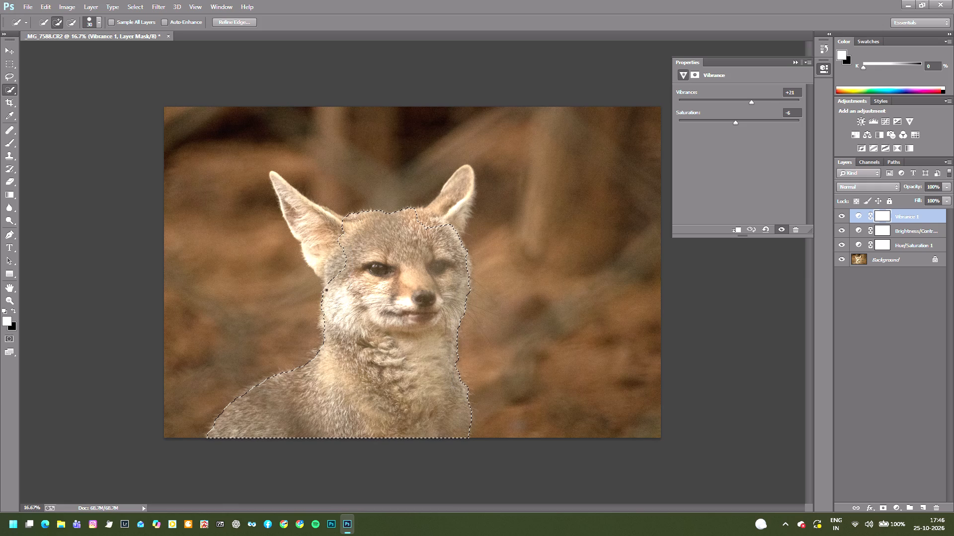
Add both of the fox's ears to the selection, from their bases to the tips.
left_click_drag(326, 284, 327, 256)
left_click_drag(314, 236, 292, 209)
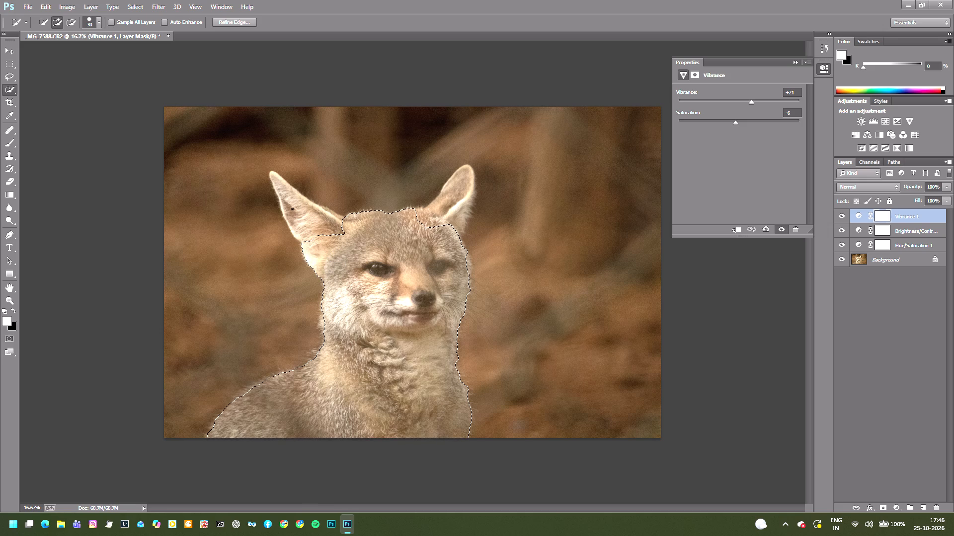
left_click_drag(292, 209, 292, 207)
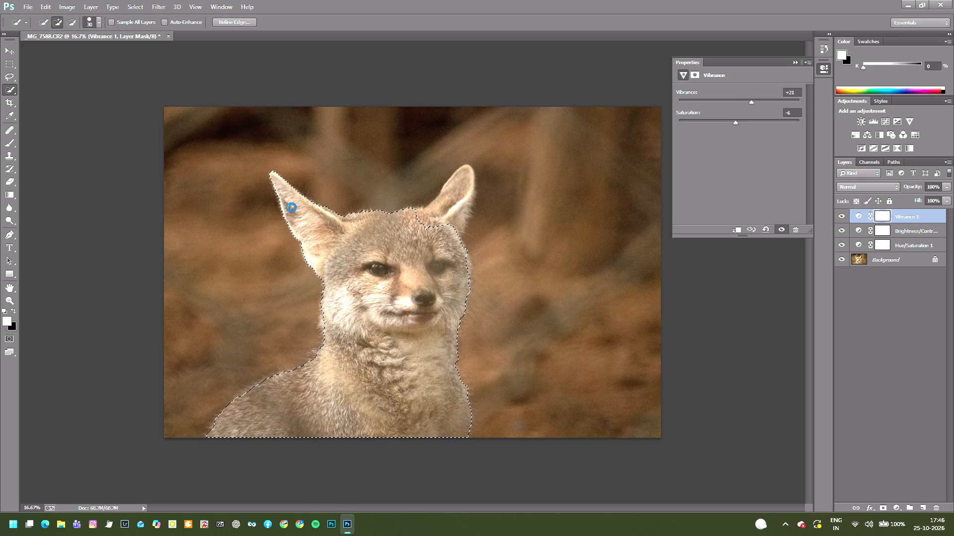
left_click(468, 263)
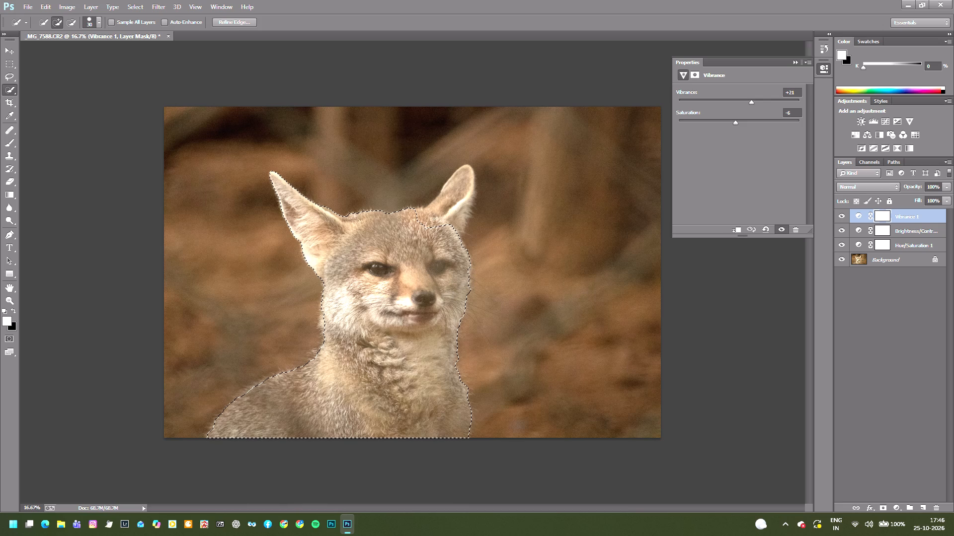
left_click_drag(424, 229, 463, 177)
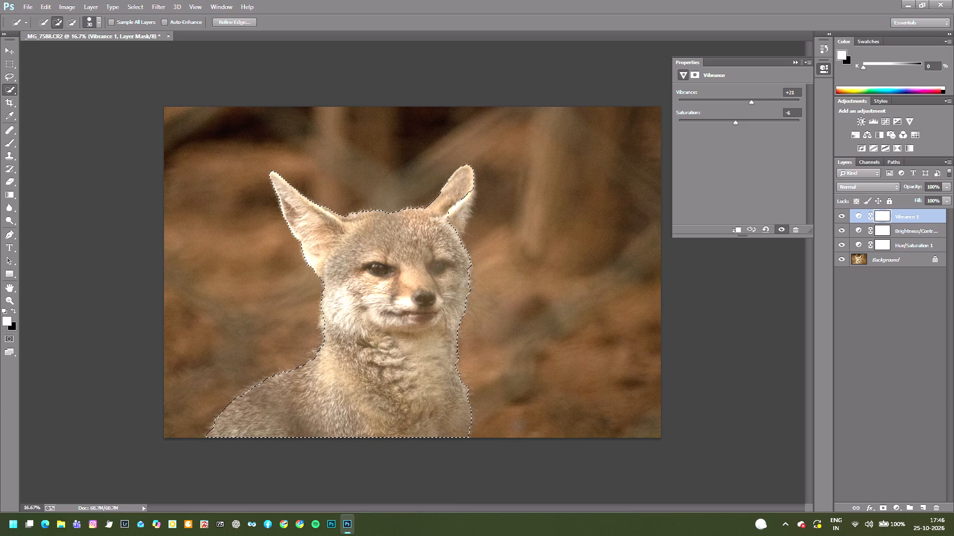
left_click_drag(470, 194, 463, 224)
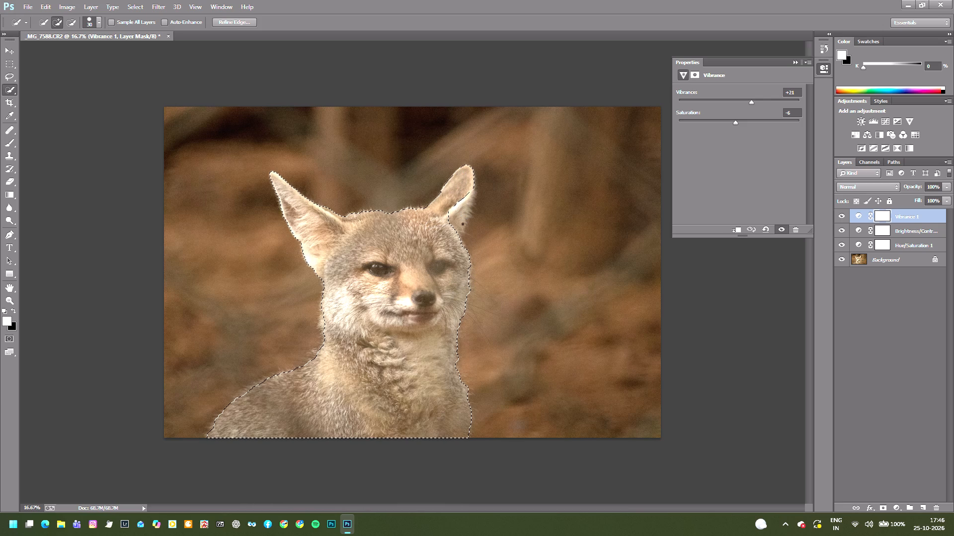
left_click_drag(463, 224, 457, 234)
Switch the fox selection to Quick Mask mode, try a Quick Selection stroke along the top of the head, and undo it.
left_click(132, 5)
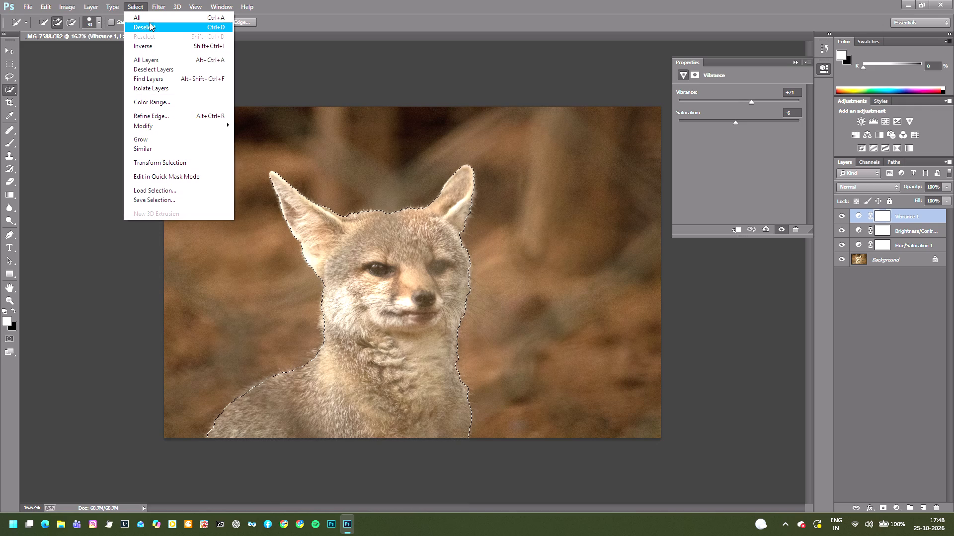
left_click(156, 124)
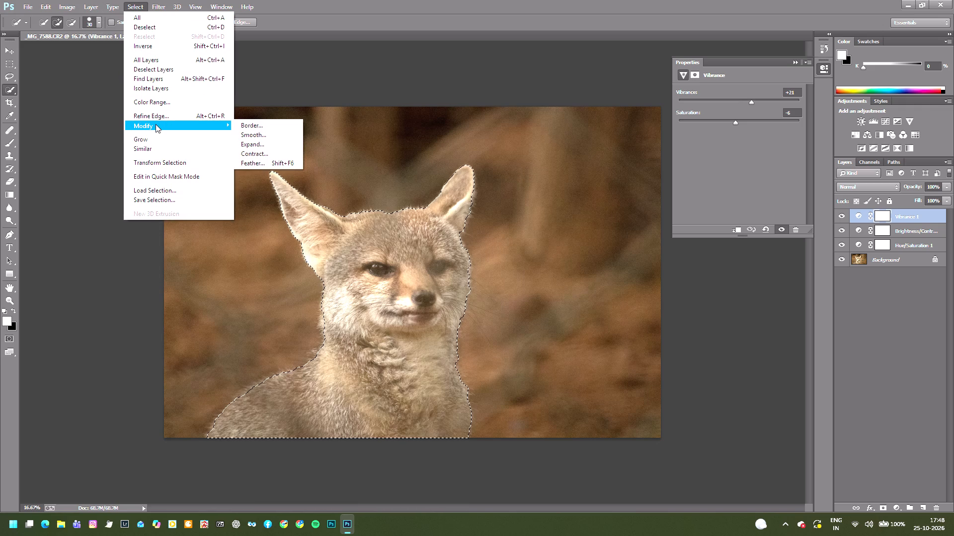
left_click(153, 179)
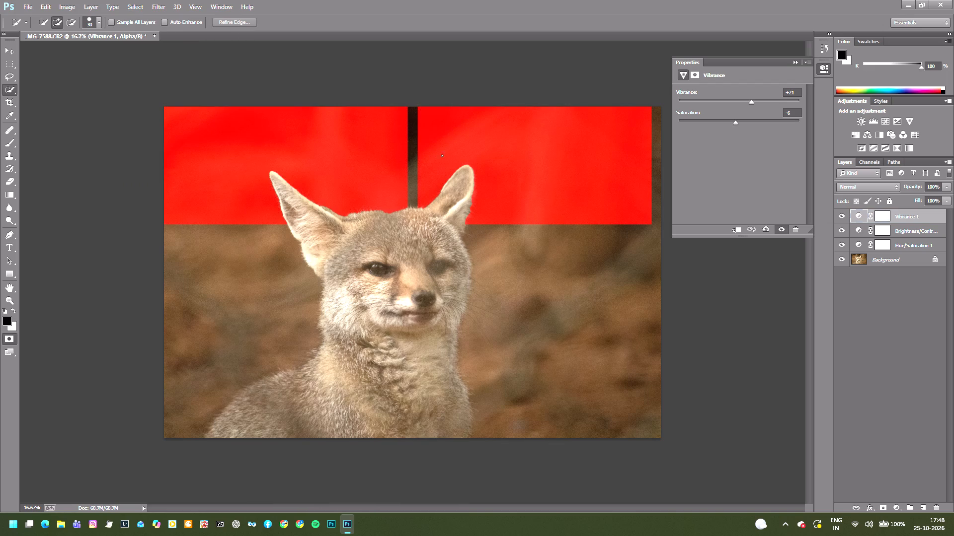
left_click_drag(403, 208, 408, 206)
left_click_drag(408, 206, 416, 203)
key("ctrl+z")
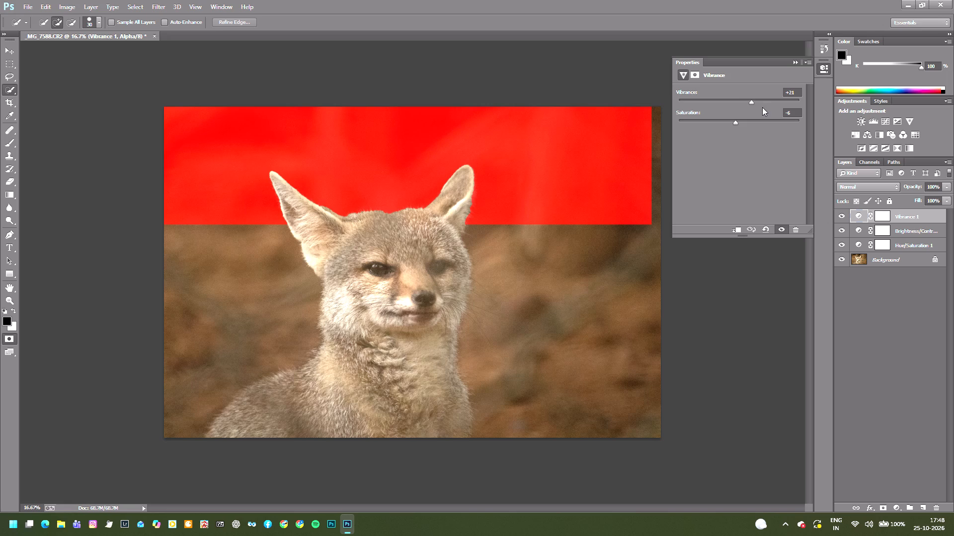
Quit Photoshop CC without saving the changes to _MG_7588.CR2.
left_click(946, 3)
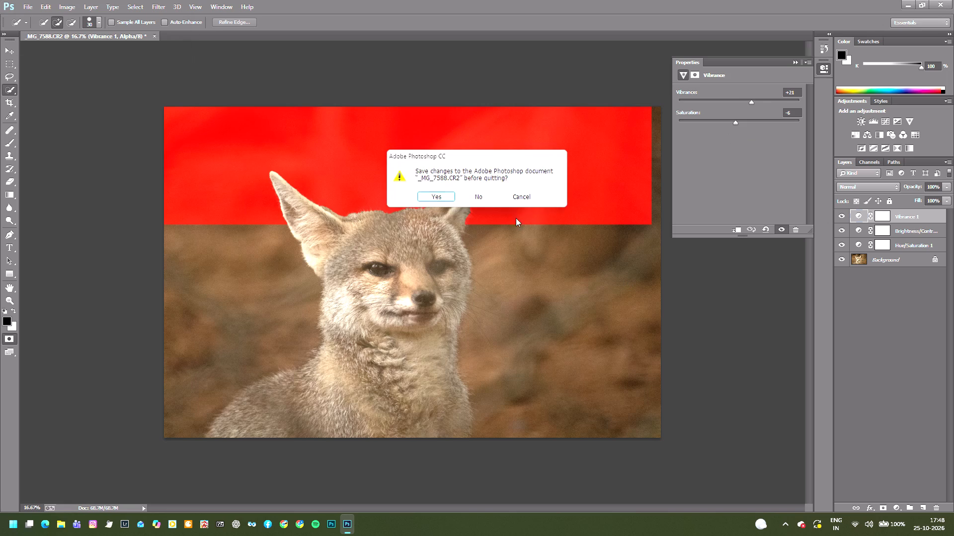
left_click(488, 201)
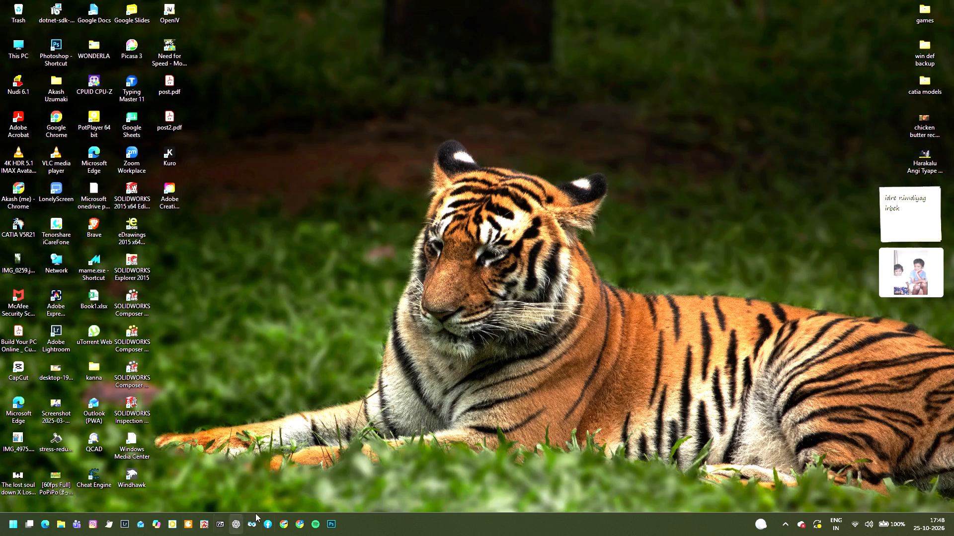
Launch Photoshop CC 2019 and open the fox photo _MG_7588.CR2 from the canon folder on drive F.
left_click(330, 527)
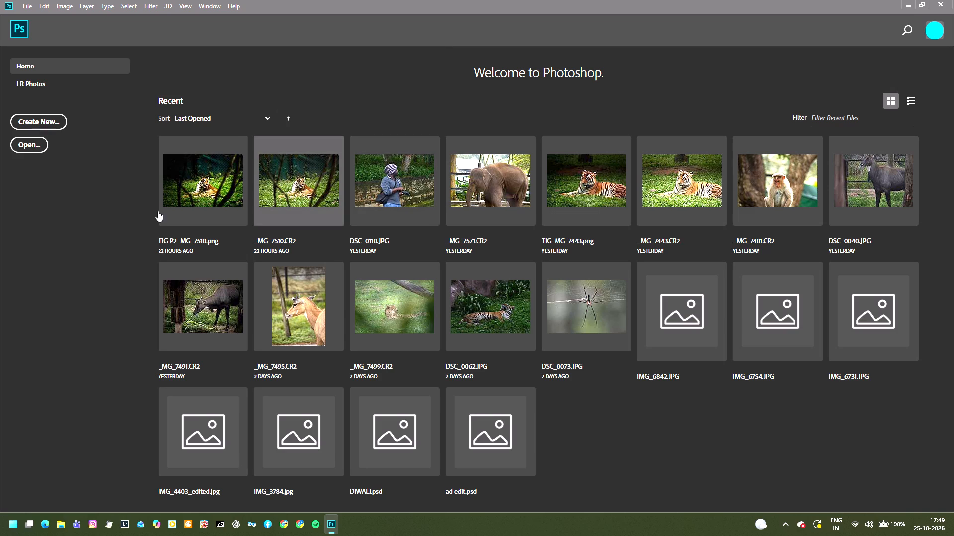
left_click(41, 135)
left_click(40, 143)
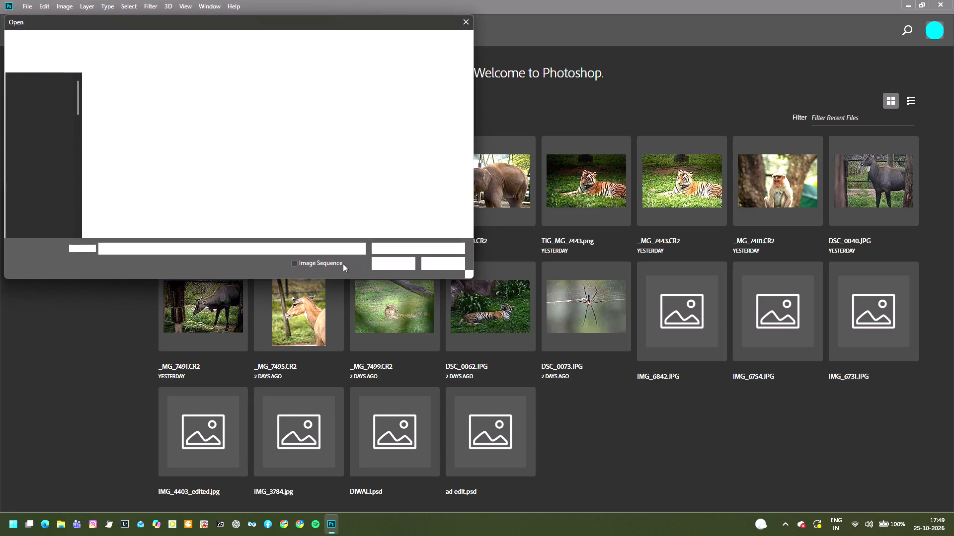
left_click(145, 40)
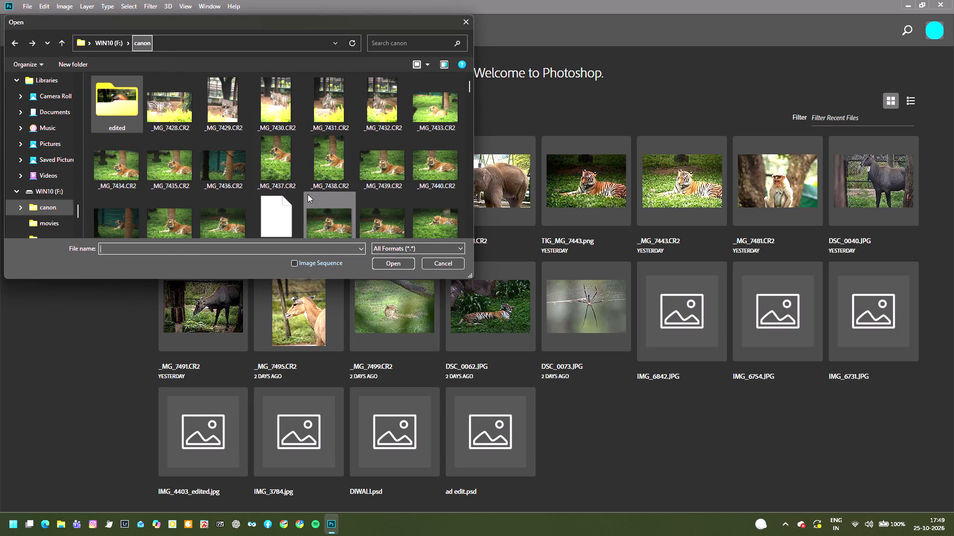
scroll(308, 194, "down", 6)
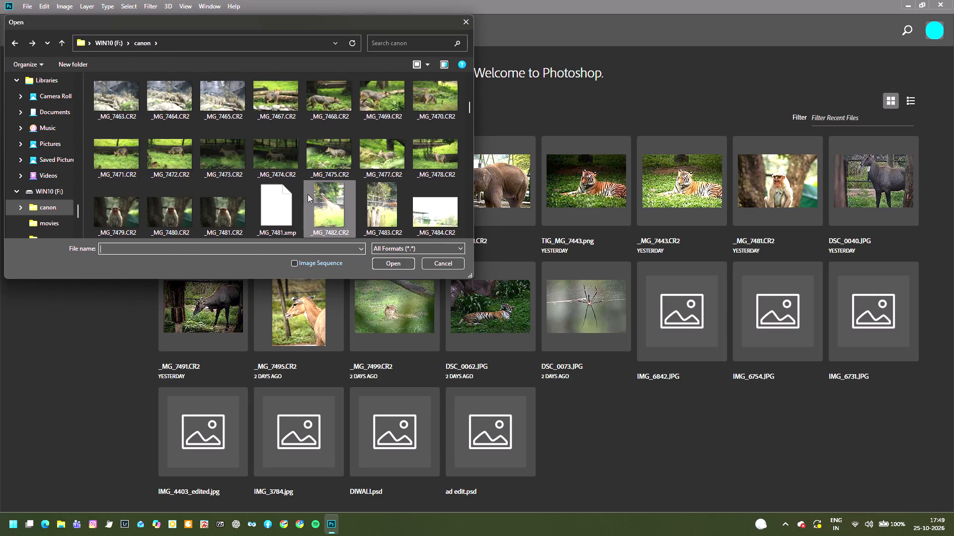
scroll(308, 194, "down", 7)
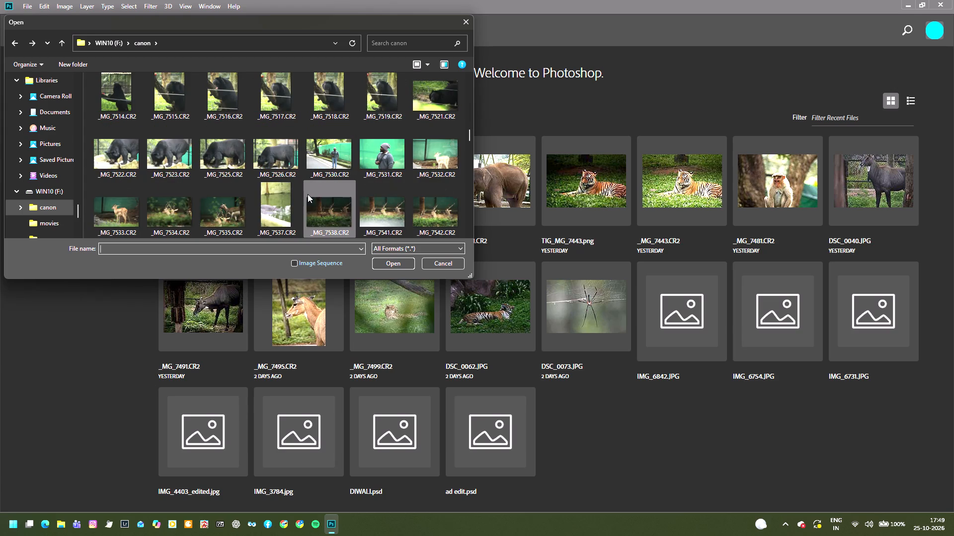
scroll(308, 194, "down", 4)
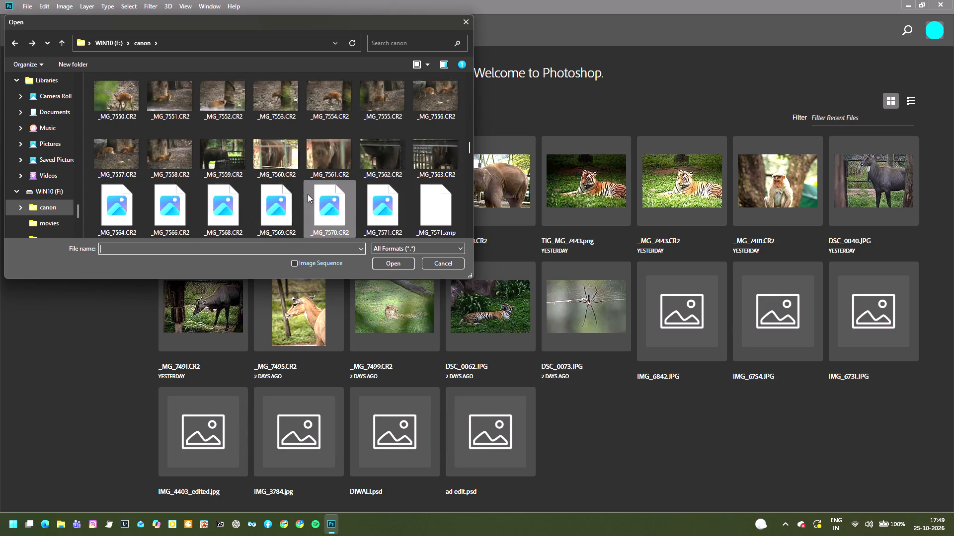
scroll(308, 194, "down", 1)
scroll(308, 194, "up", 1)
scroll(308, 194, "down", 4)
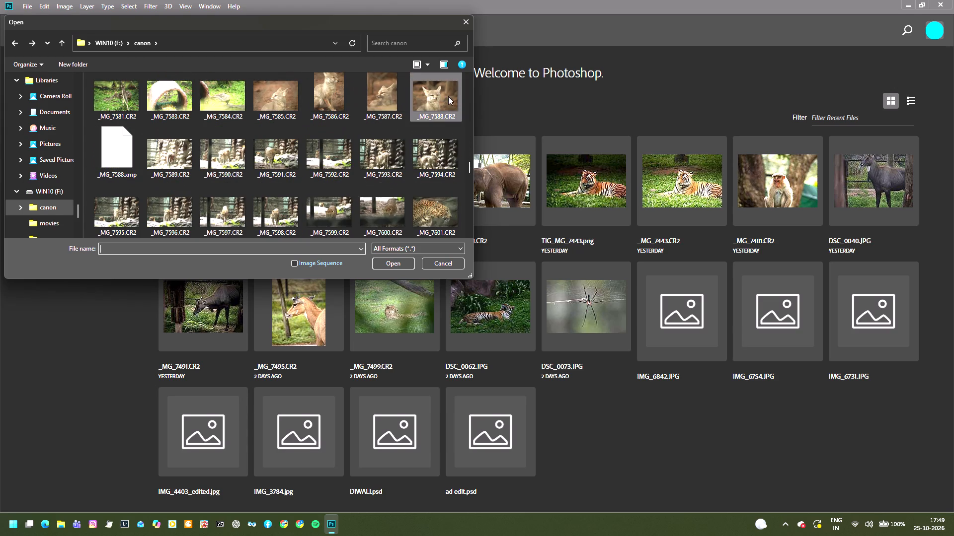
double_click(446, 96)
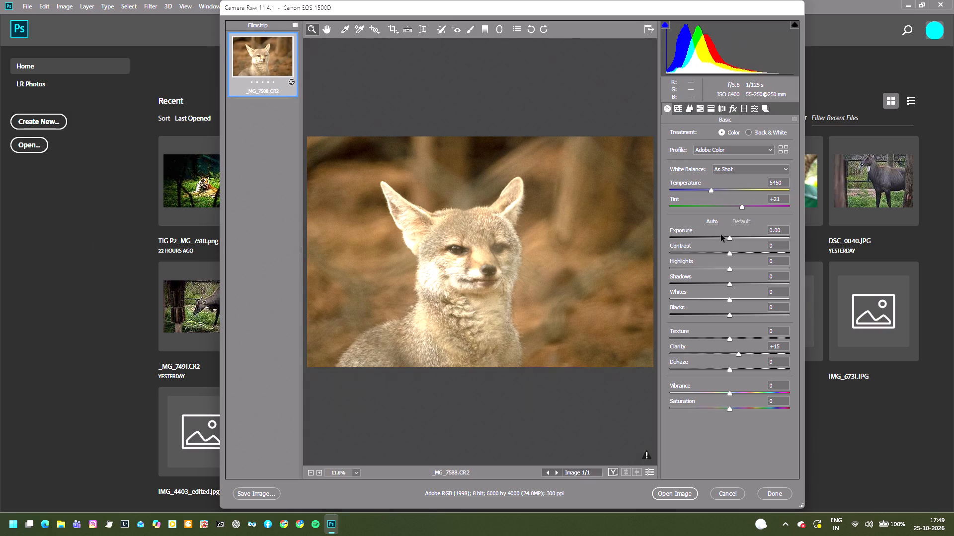
Set Exposure to +0.65 and Texture to +13 in Camera Raw, accepting the process version update, and open the image.
left_click(734, 239)
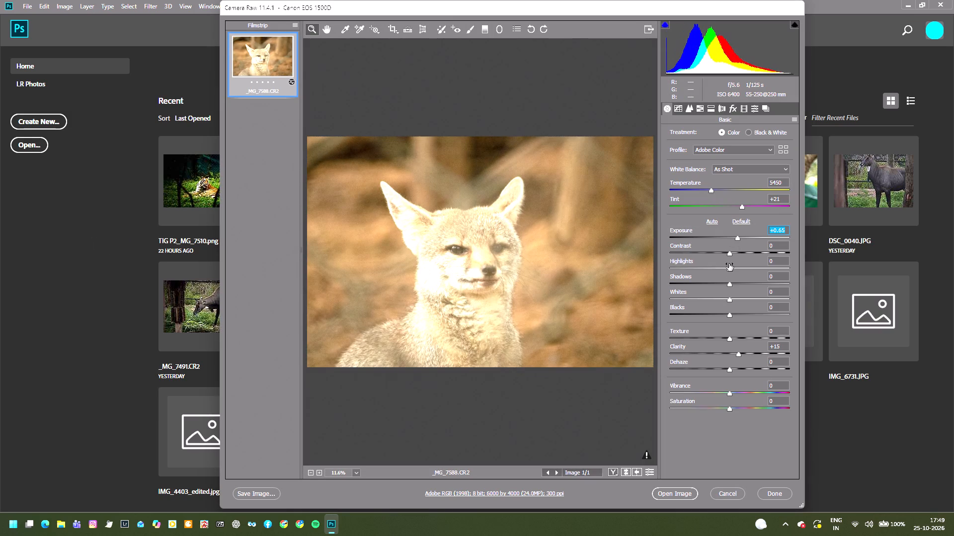
left_click_drag(732, 339, 739, 339)
left_click(743, 338)
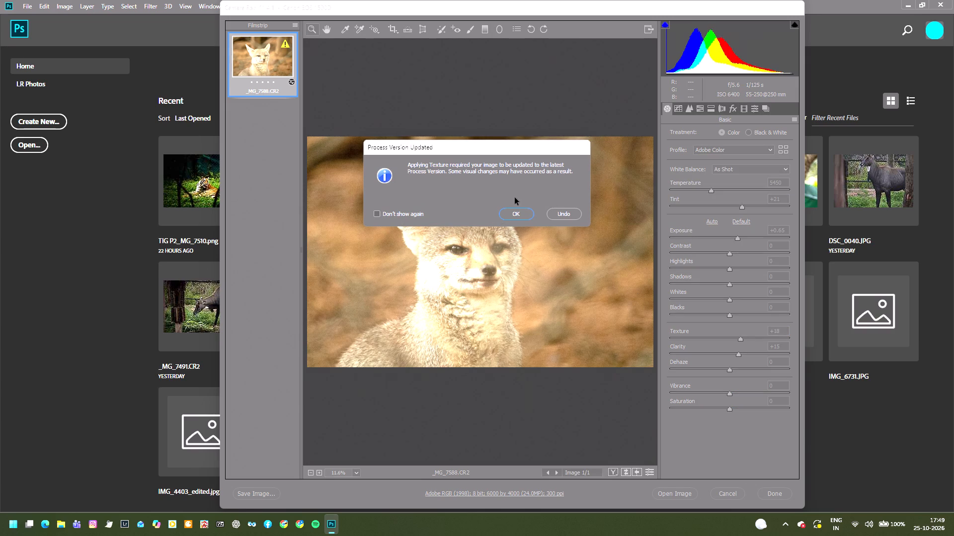
left_click(516, 214)
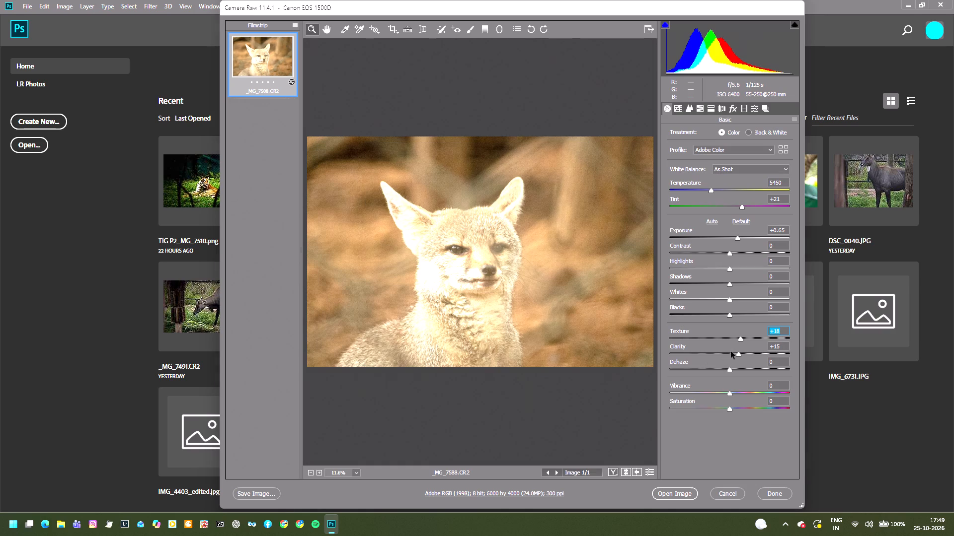
left_click(736, 342)
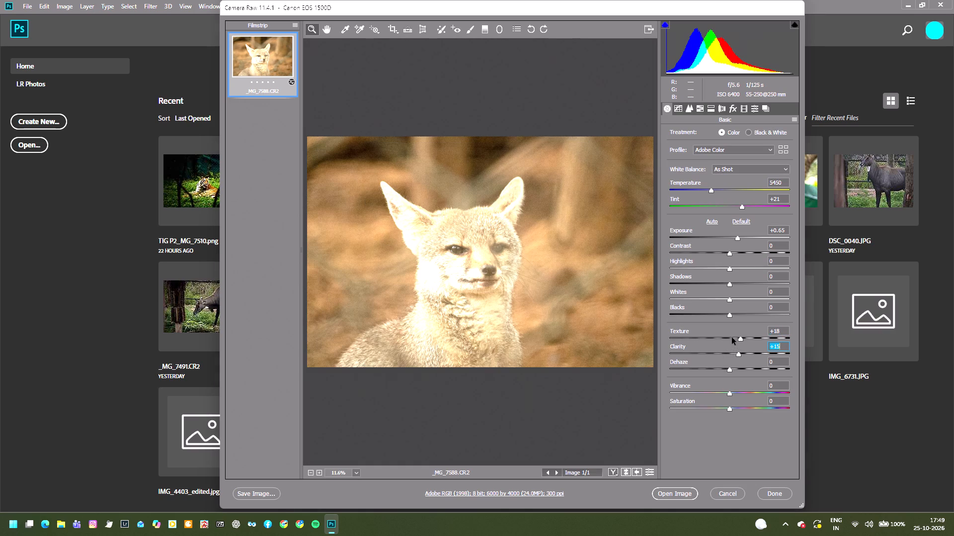
left_click(732, 337)
left_click(737, 339)
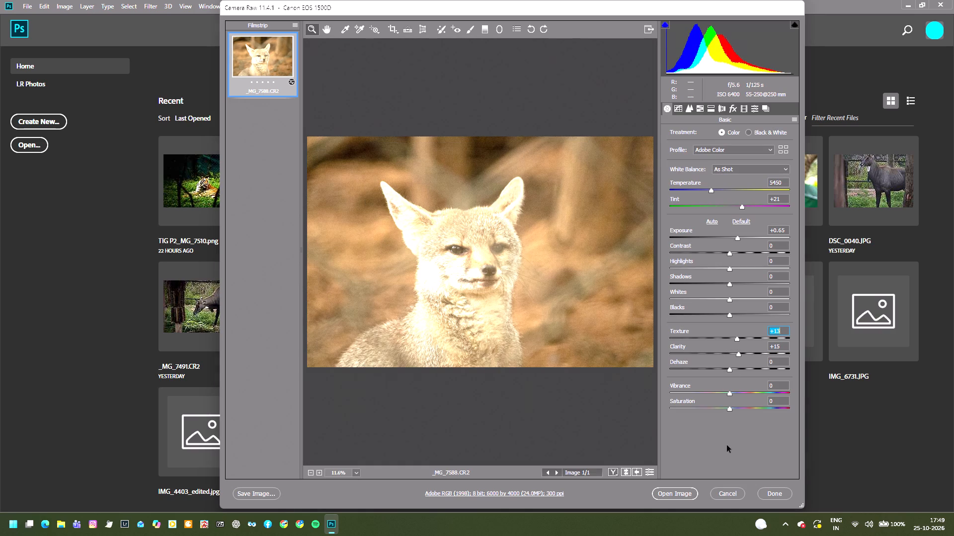
left_click(679, 495)
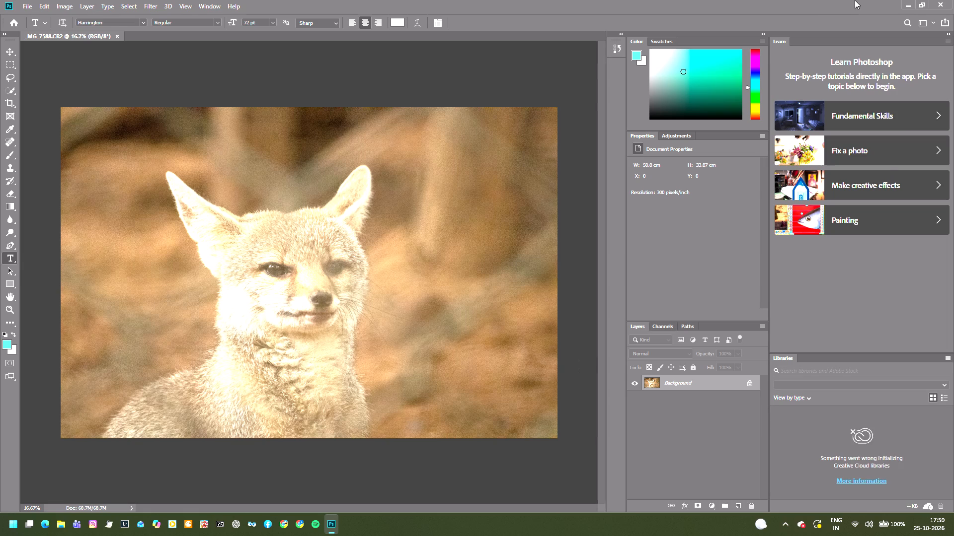
Add a Hue/Saturation adjustment layer and set its Reds to Hue +1 and Saturation +12.
left_click(678, 136)
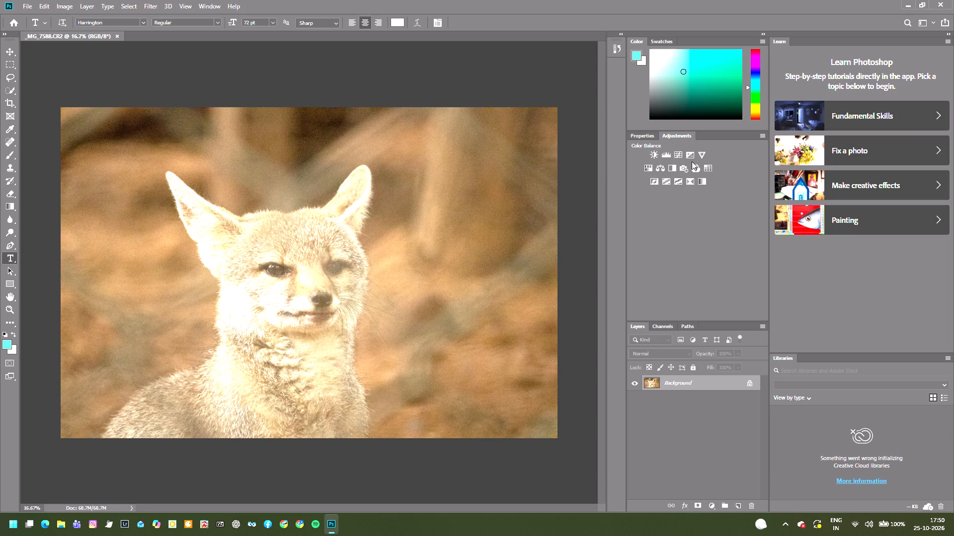
left_click(646, 164)
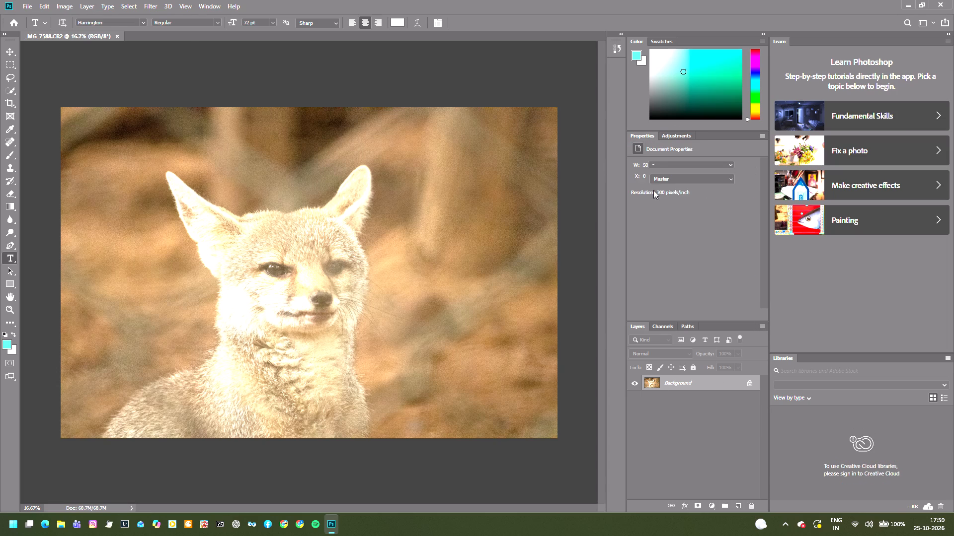
left_click(690, 182)
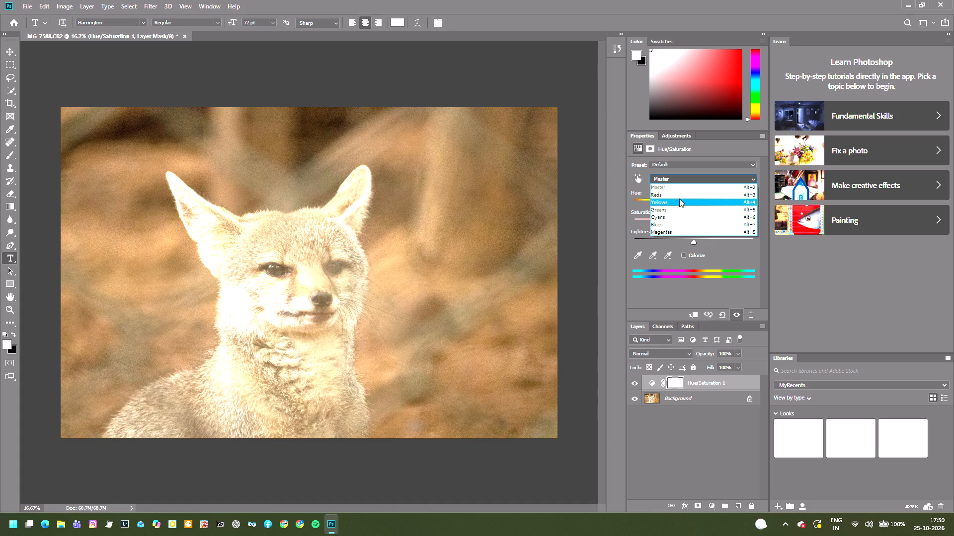
left_click(678, 195)
left_click(692, 201)
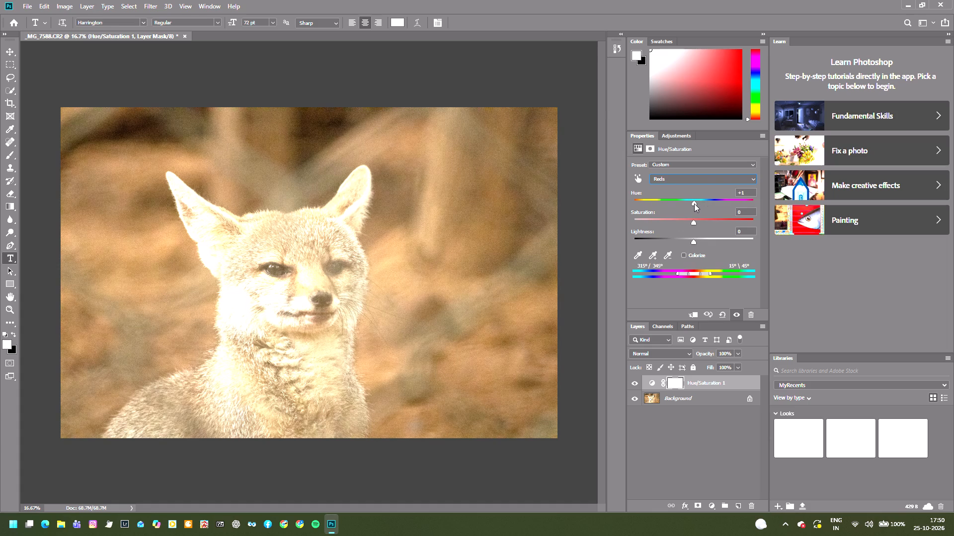
left_click_drag(692, 221, 703, 224)
left_click_drag(703, 224, 703, 224)
left_click_drag(703, 224, 701, 224)
Set the Reds' Lightness to -12 and compare the photo with the Hue/Saturation layer hidden and shown.
left_click_drag(694, 244, 689, 244)
left_click(689, 244)
left_click_drag(686, 244, 680, 244)
left_click_drag(680, 244, 680, 244)
left_click_drag(683, 245, 689, 245)
left_click_drag(682, 240, 686, 242)
left_click(633, 386)
left_click(633, 386)
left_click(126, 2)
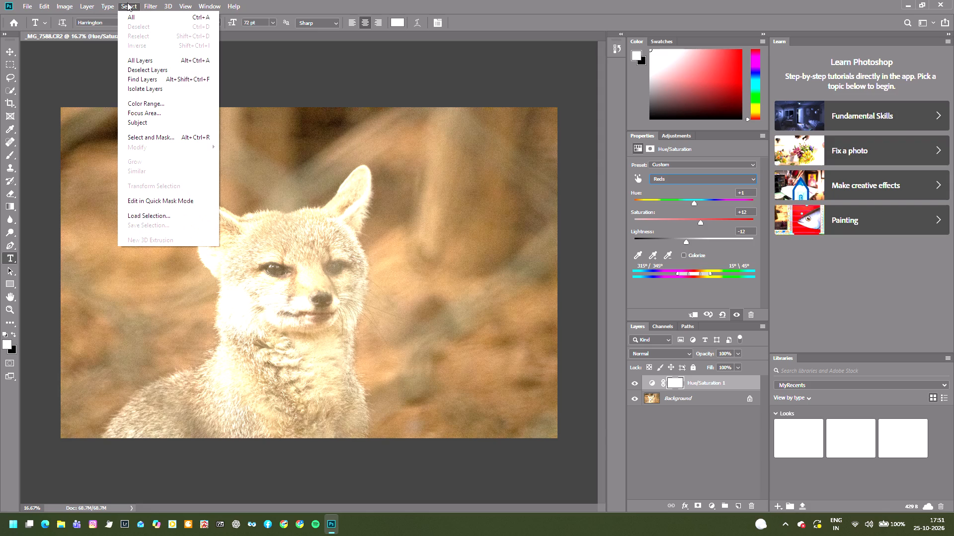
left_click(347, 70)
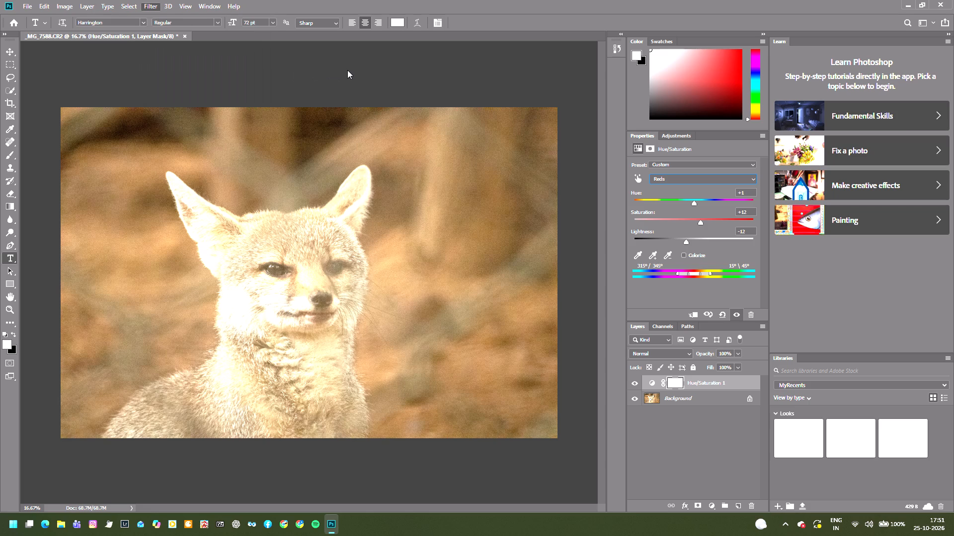
Merge the Hue/Saturation adjustment and the Background into one layer.
key("ctrl+shift+e")
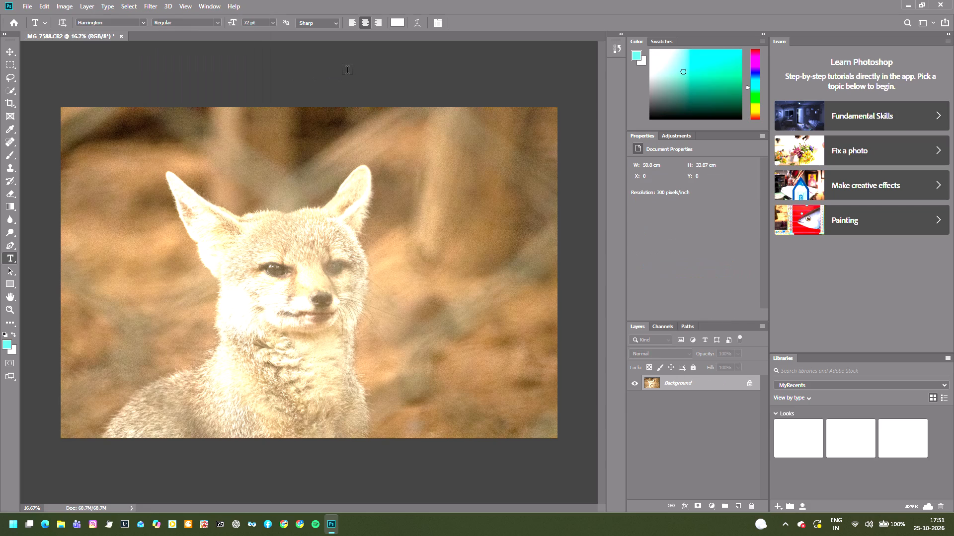
Convert the locked Background into a regular layer, keeping the default layer settings.
right_click(693, 379)
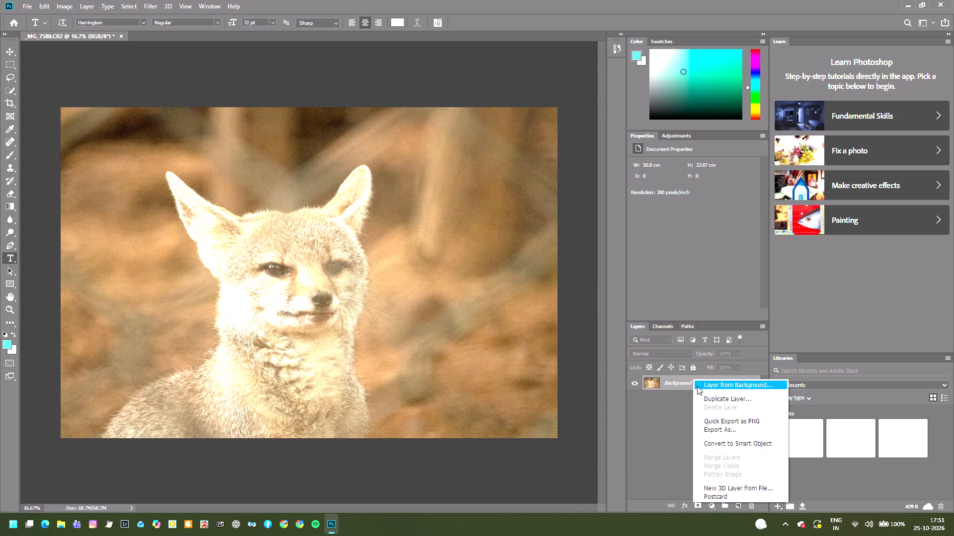
left_click(697, 386)
left_click(550, 170)
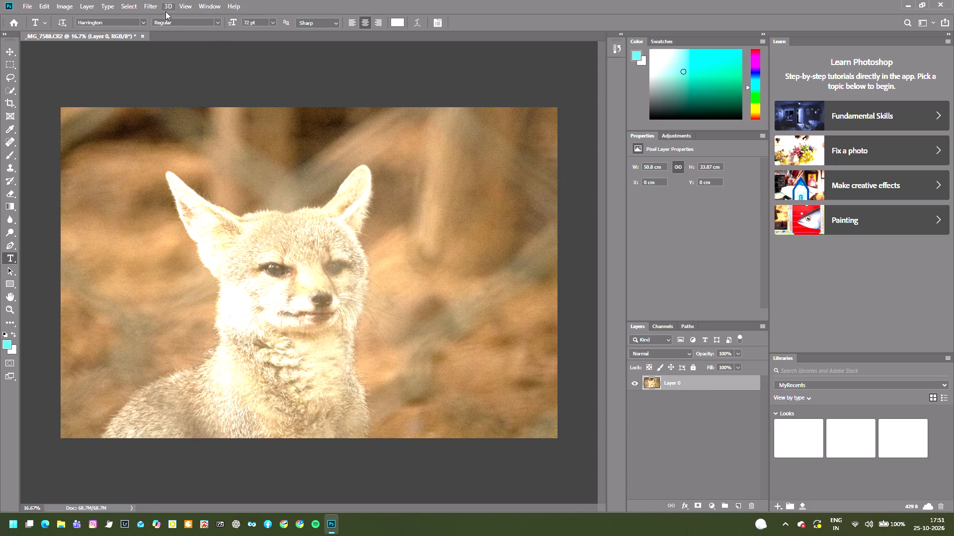
Select the fox automatically with Select Subject and switch to the Move tool.
left_click(140, 6)
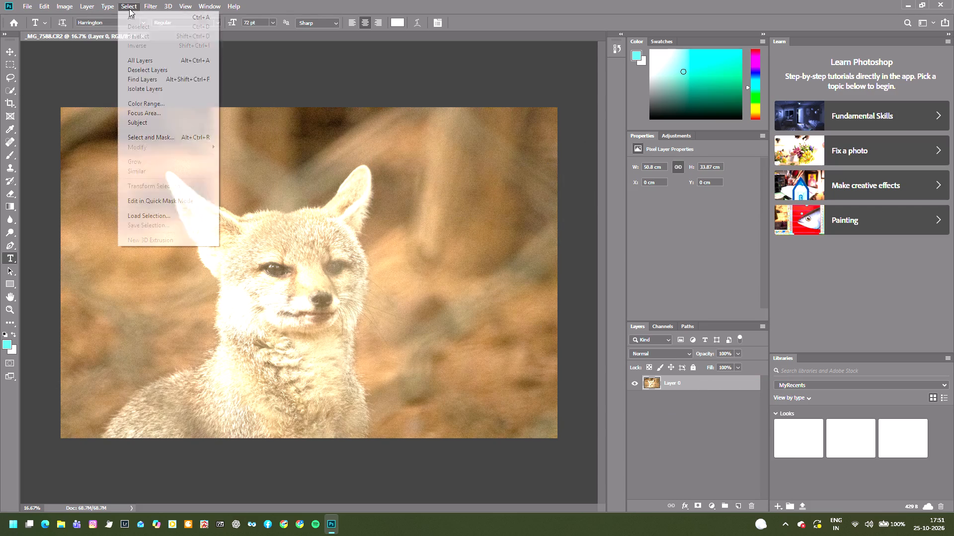
left_click(142, 123)
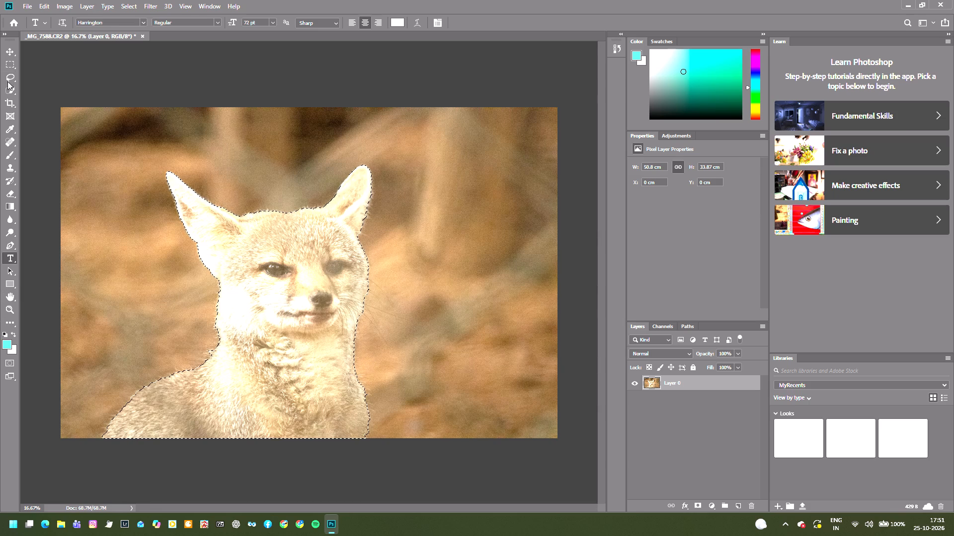
left_click(10, 49)
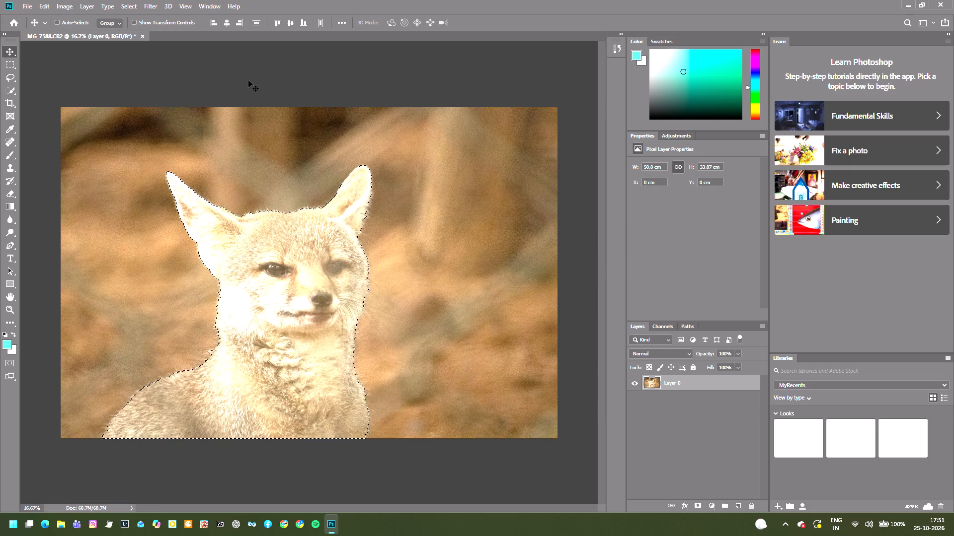
Bring the fox selection into Select and Mask and invert it so the background is selected.
left_click(134, 2)
left_click(188, 133)
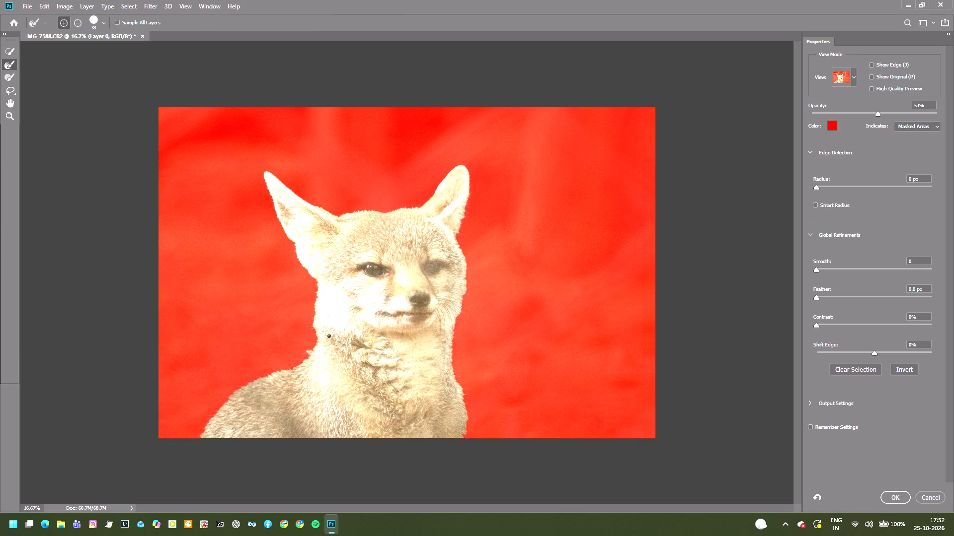
left_click(898, 371)
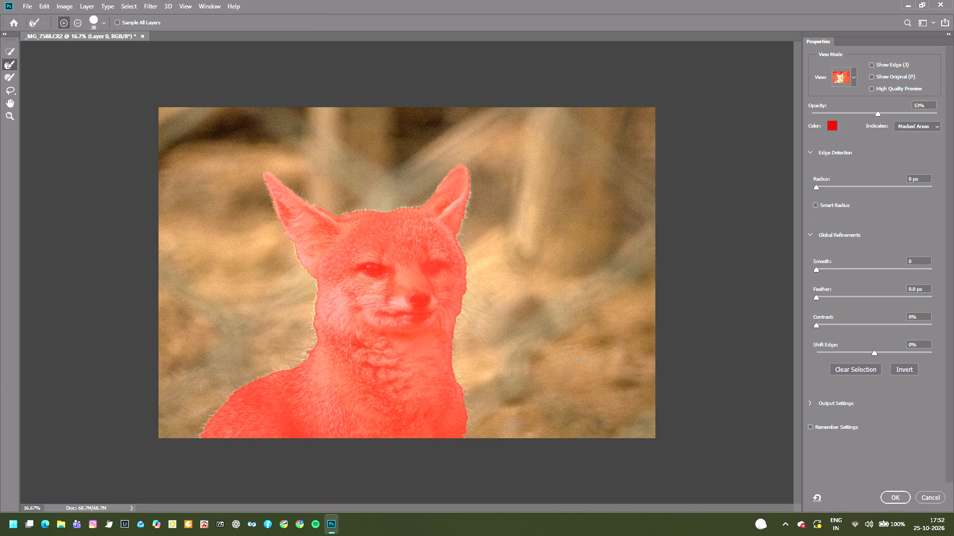
Set the Refine Edge Brush size to 85 px and refine the fur edge along the fox's back, neck and cheek up to the ear base.
right_click(230, 281)
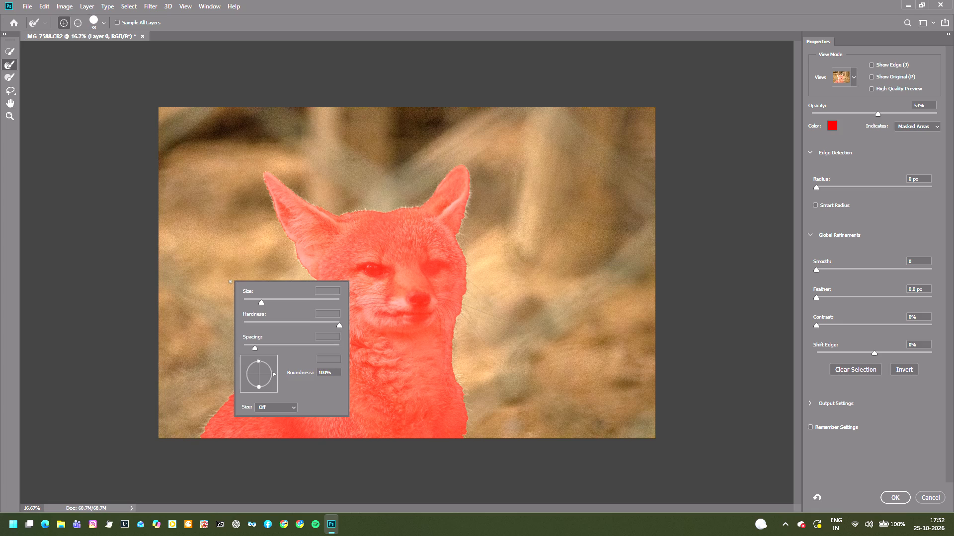
left_click(272, 298)
left_click(285, 299)
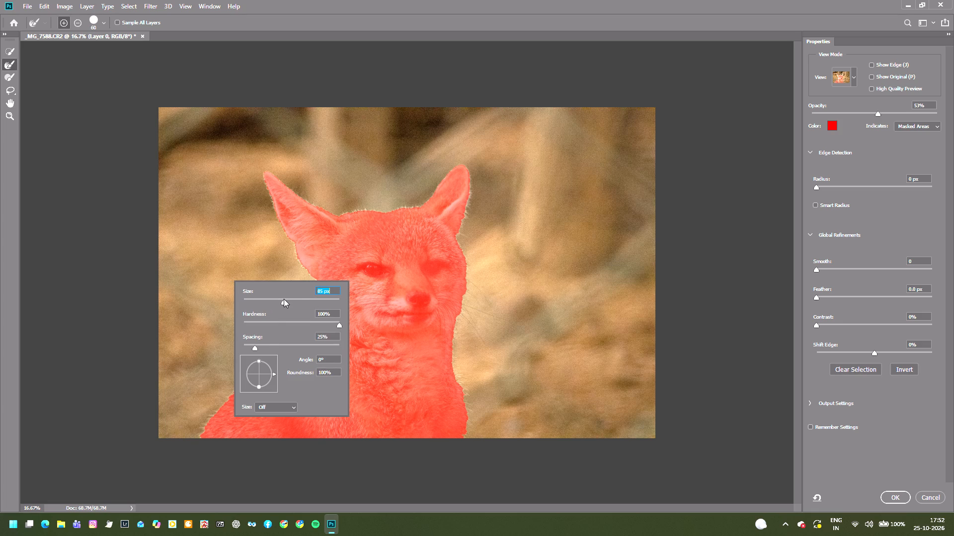
left_click(232, 455)
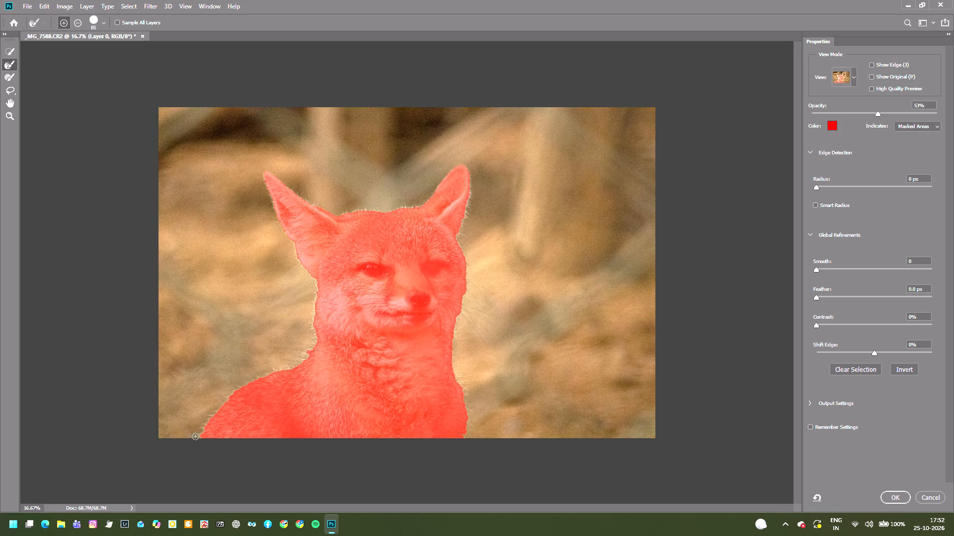
left_click_drag(197, 437, 221, 406)
left_click_drag(221, 406, 265, 377)
left_click_drag(265, 377, 286, 373)
left_click_drag(289, 373, 310, 360)
left_click_drag(310, 360, 317, 340)
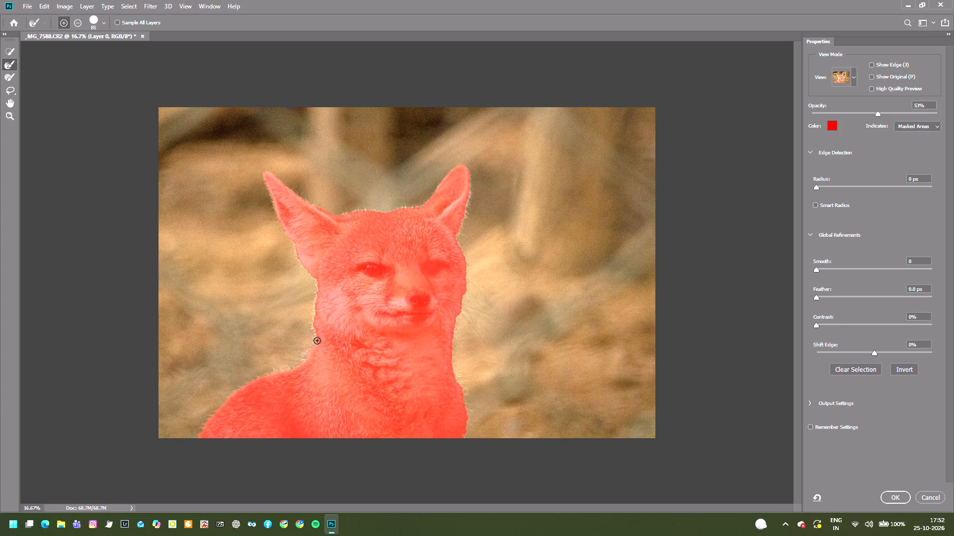
left_click_drag(317, 340, 317, 304)
left_click_drag(317, 304, 322, 293)
left_click_drag(319, 298, 312, 274)
Refine the selection edge around the first ear, across the top of the head and around the second ear.
left_click_drag(312, 274, 293, 240)
left_click_drag(293, 240, 276, 207)
left_click_drag(276, 207, 266, 172)
left_click_drag(266, 172, 281, 180)
left_click_drag(281, 180, 315, 205)
left_click_drag(315, 205, 356, 211)
left_click_drag(356, 211, 413, 206)
left_click_drag(413, 206, 439, 181)
left_click_drag(439, 181, 469, 197)
left_click_drag(469, 197, 459, 243)
Refine the edge down the fox's other cheek, neck and chest to the photo's bottom, and apply the refined selection.
left_click_drag(459, 243, 463, 303)
left_click_drag(463, 303, 453, 368)
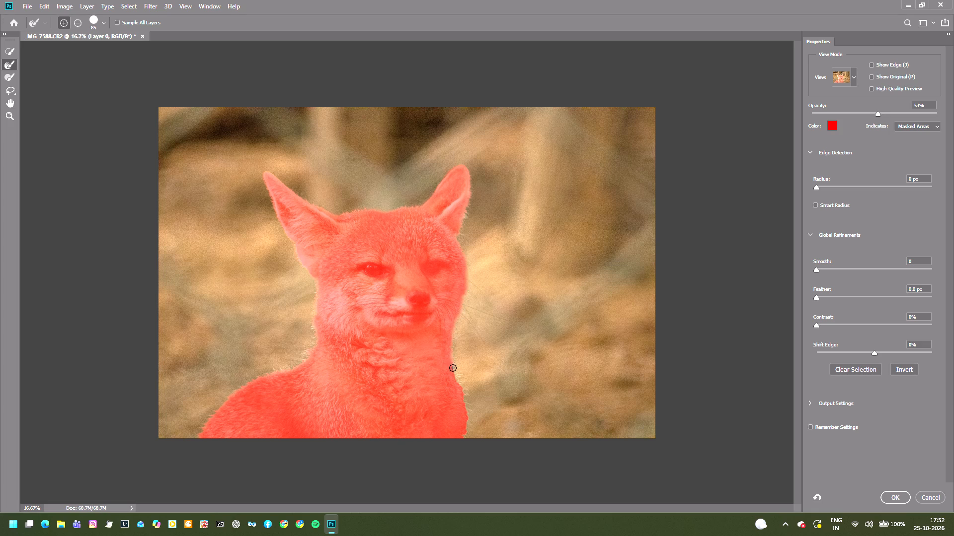
left_click_drag(453, 368, 467, 421)
left_click_drag(467, 421, 460, 443)
left_click(895, 497)
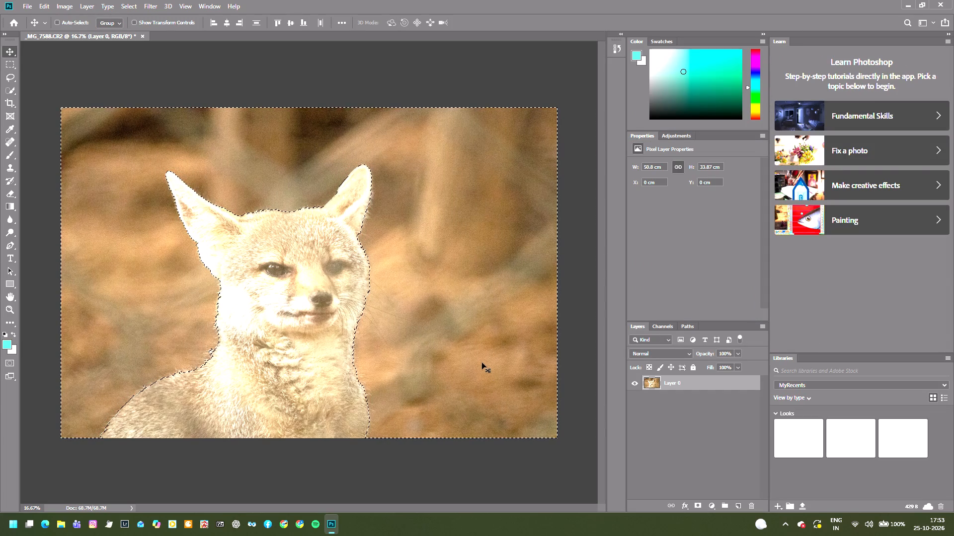
Copy the selected background onto a new layer and hide that layer.
key("ctrl+j")
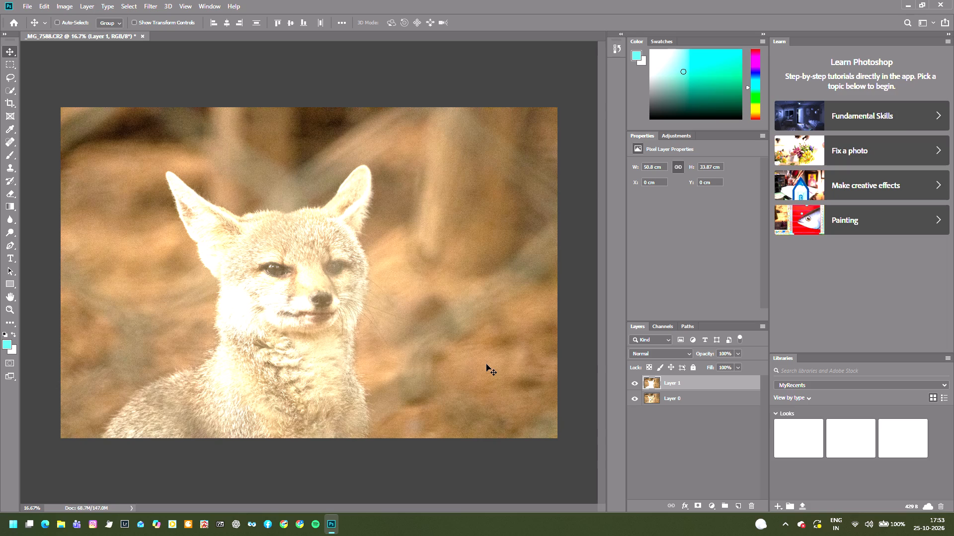
left_click(637, 383)
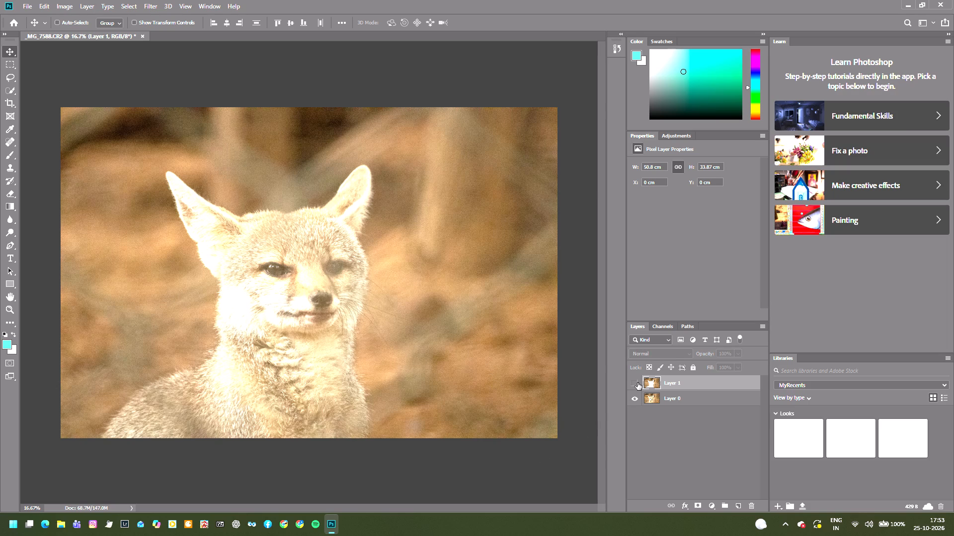
Show the copied background layer and apply a Gaussian Blur to it with a radius of 8.4 pixels.
left_click(637, 383)
left_click(145, 4)
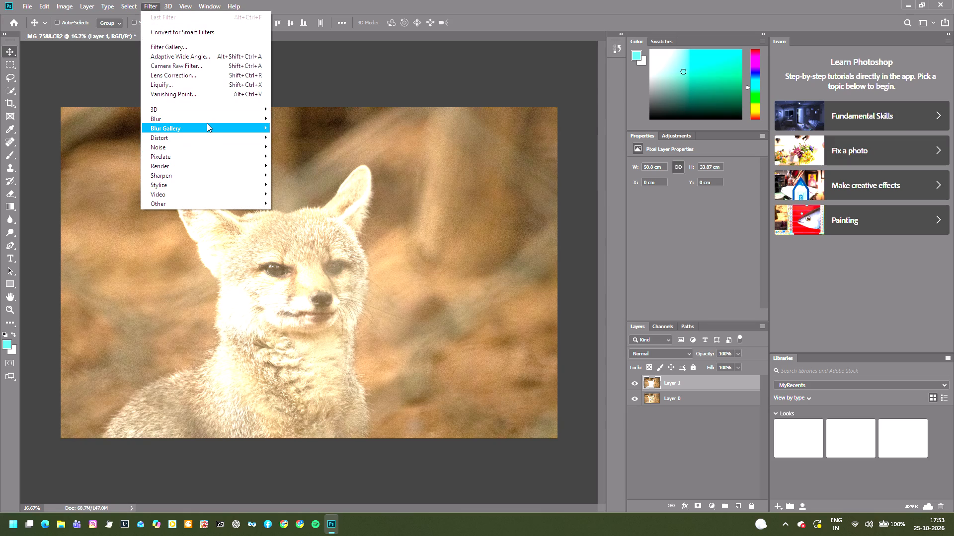
left_click(207, 120)
left_click(317, 153)
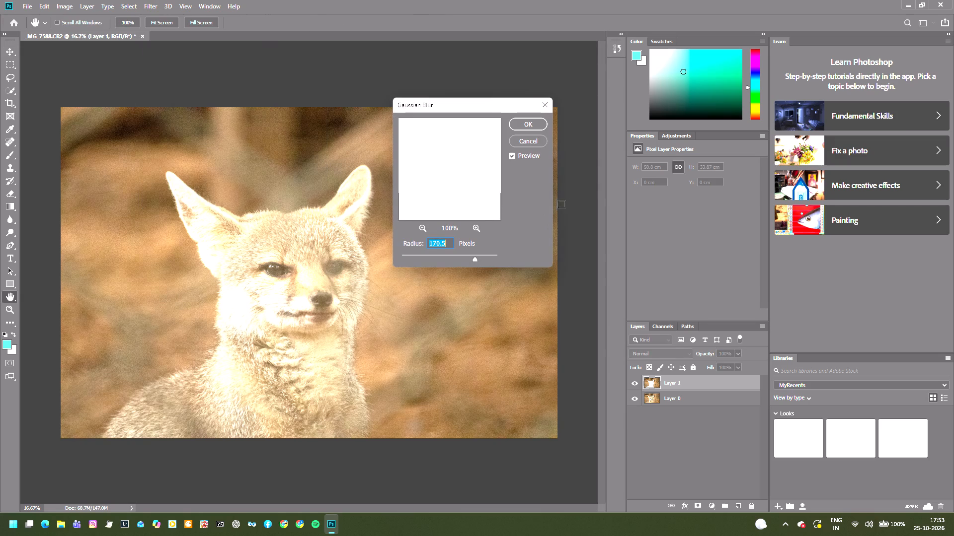
left_click_drag(476, 258, 460, 258)
left_click_drag(460, 258, 445, 258)
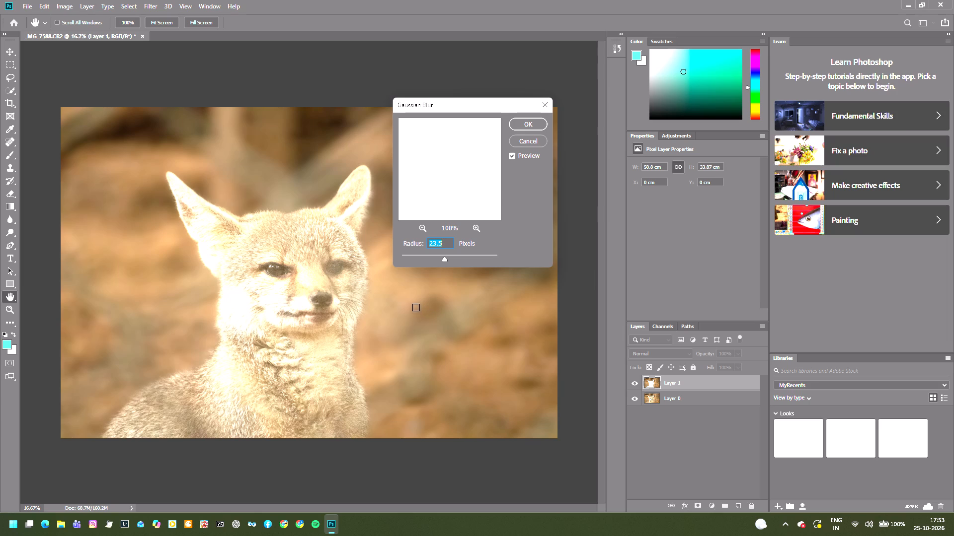
left_click(442, 258)
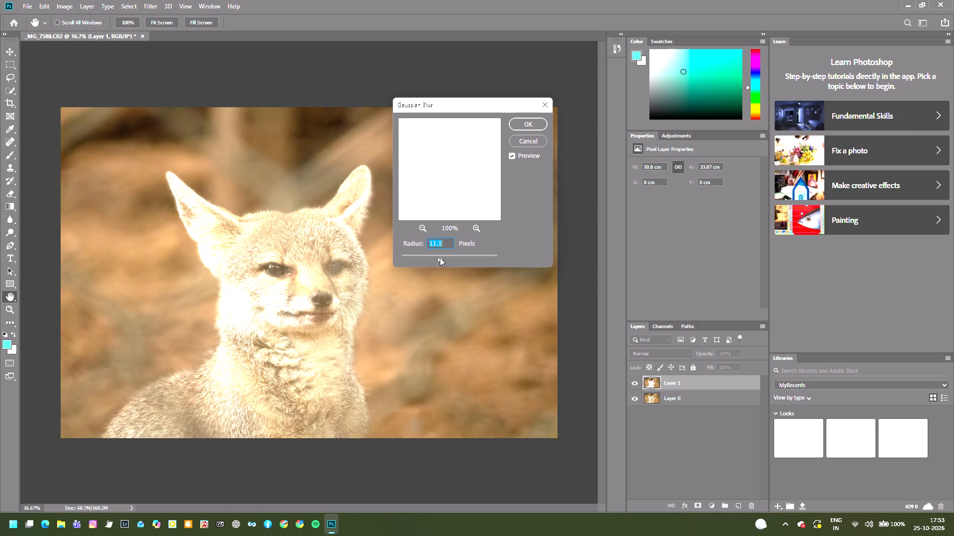
left_click(440, 258)
left_click(439, 258)
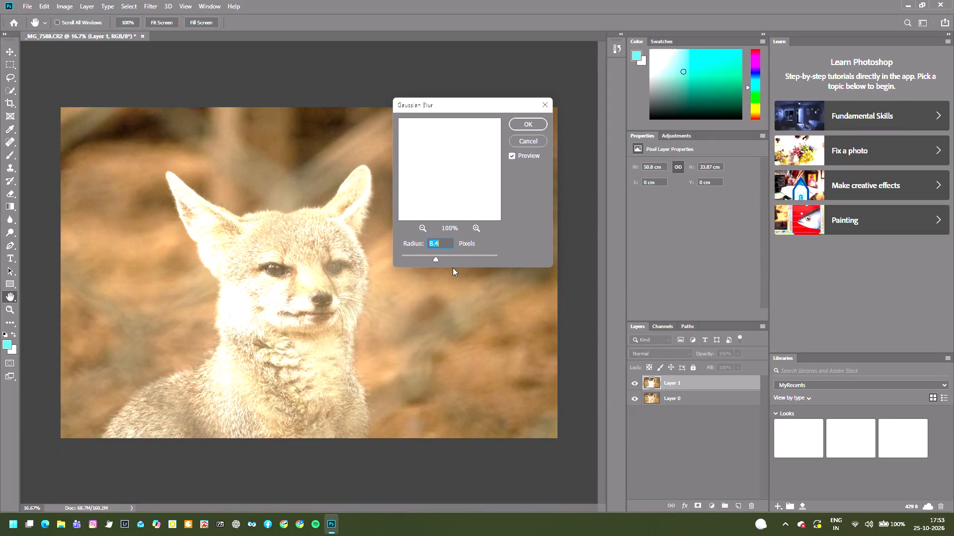
left_click(515, 126)
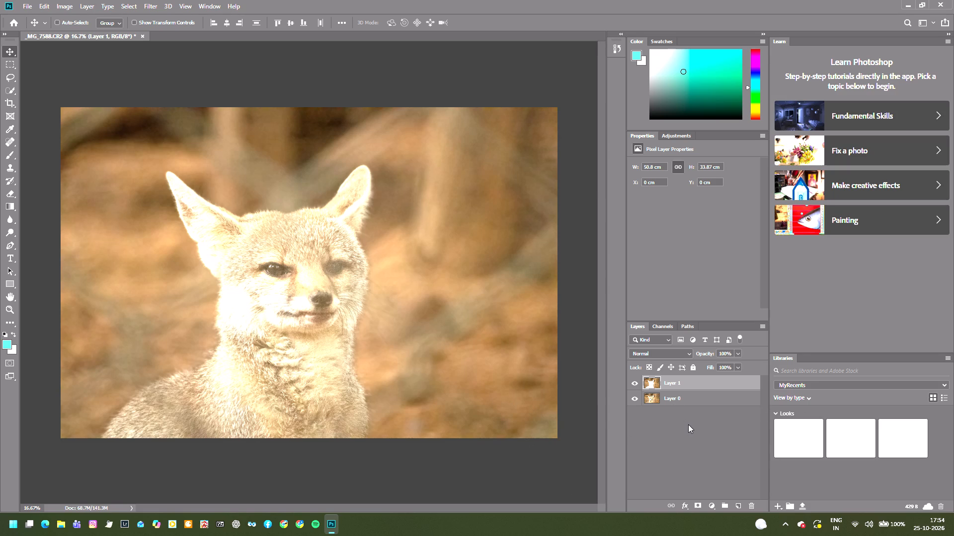
Duplicate the blurred background layer, and merge all visible layers into one.
key("ctrl+j")
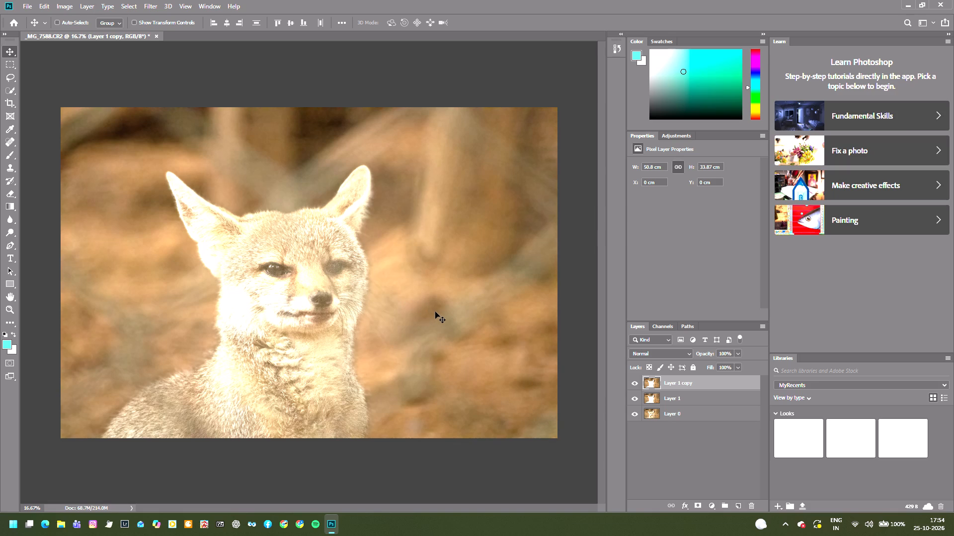
left_click(638, 385)
left_click(638, 385)
left_click(635, 413)
left_click(635, 413)
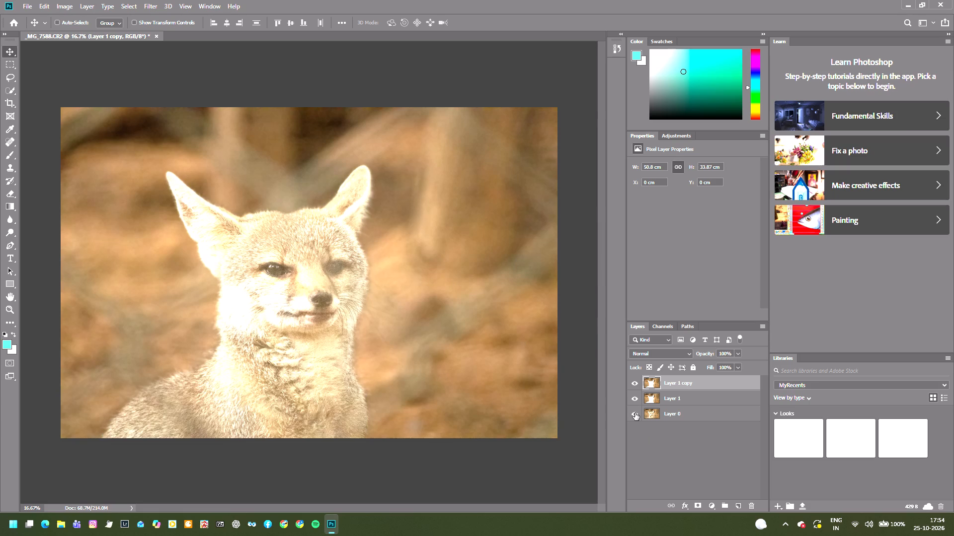
left_click(635, 402)
left_click(635, 402)
key("ctrl+shift+e")
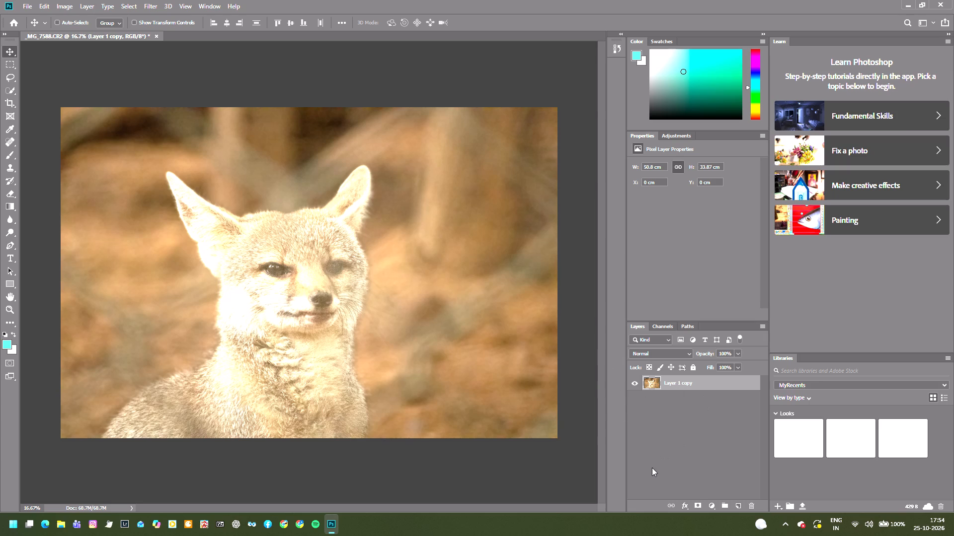
Apply the Camera Raw Filter to the merged layer with Clarity set to +11.
left_click(149, 7)
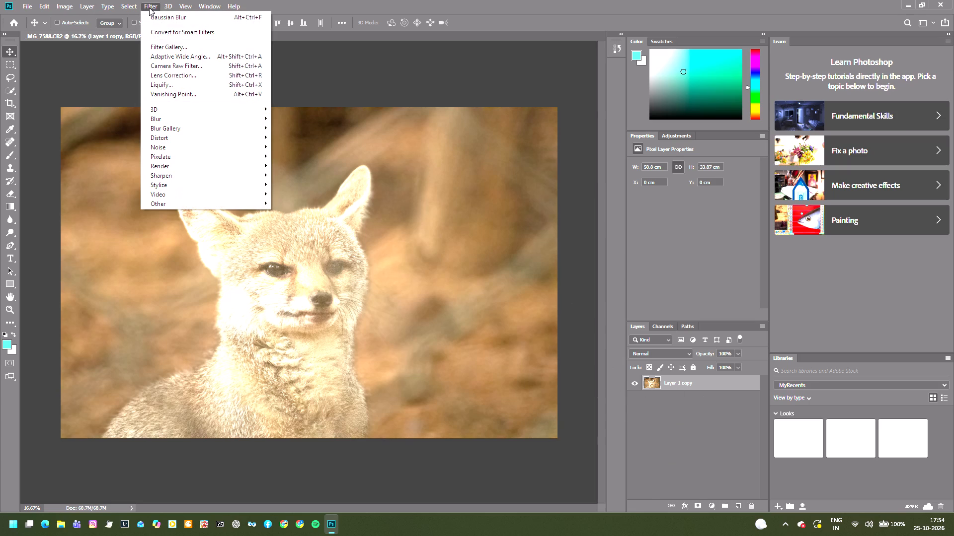
left_click(184, 67)
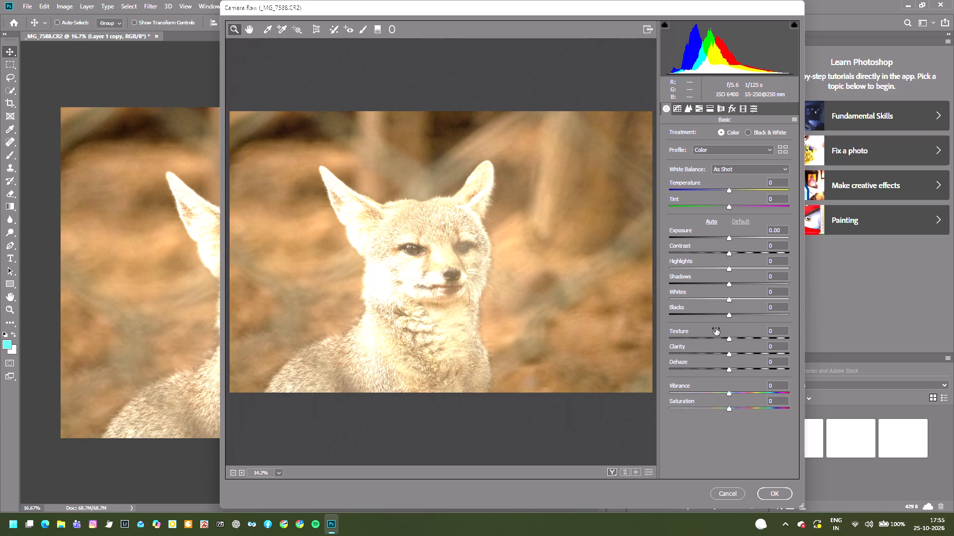
left_click_drag(729, 354, 733, 356)
left_click_drag(733, 356, 736, 357)
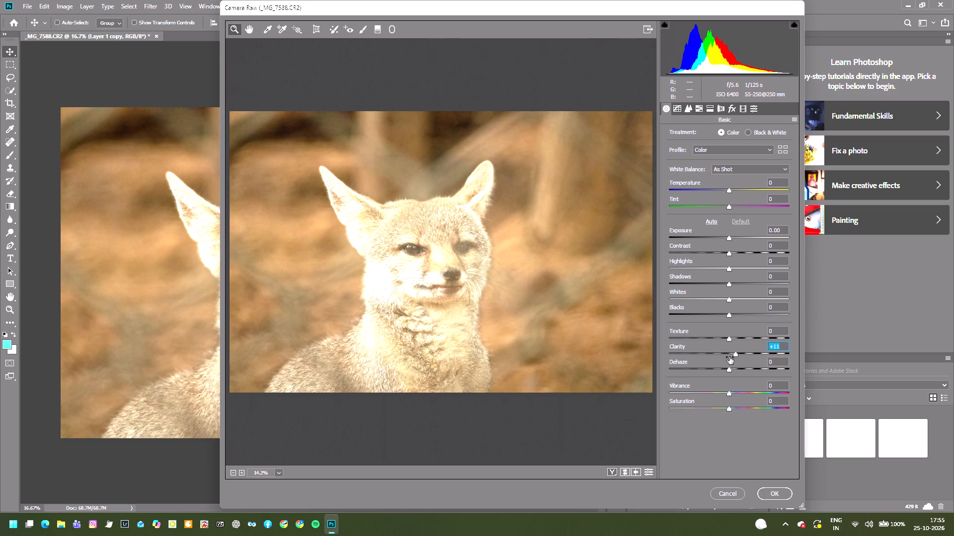
left_click(760, 494)
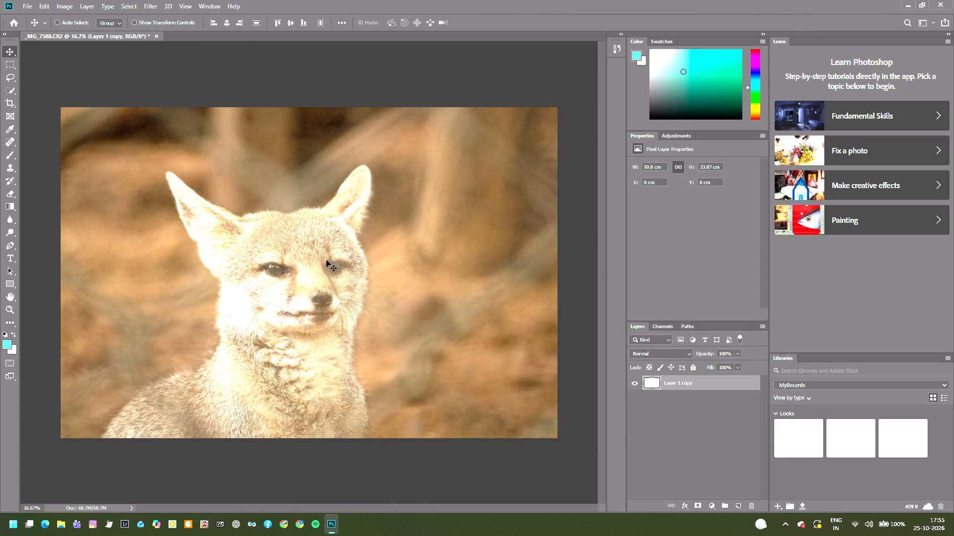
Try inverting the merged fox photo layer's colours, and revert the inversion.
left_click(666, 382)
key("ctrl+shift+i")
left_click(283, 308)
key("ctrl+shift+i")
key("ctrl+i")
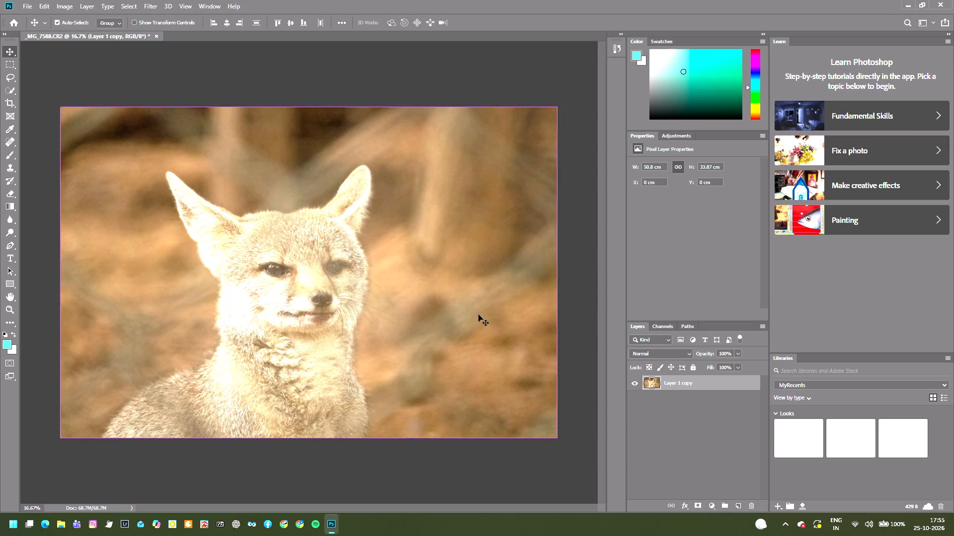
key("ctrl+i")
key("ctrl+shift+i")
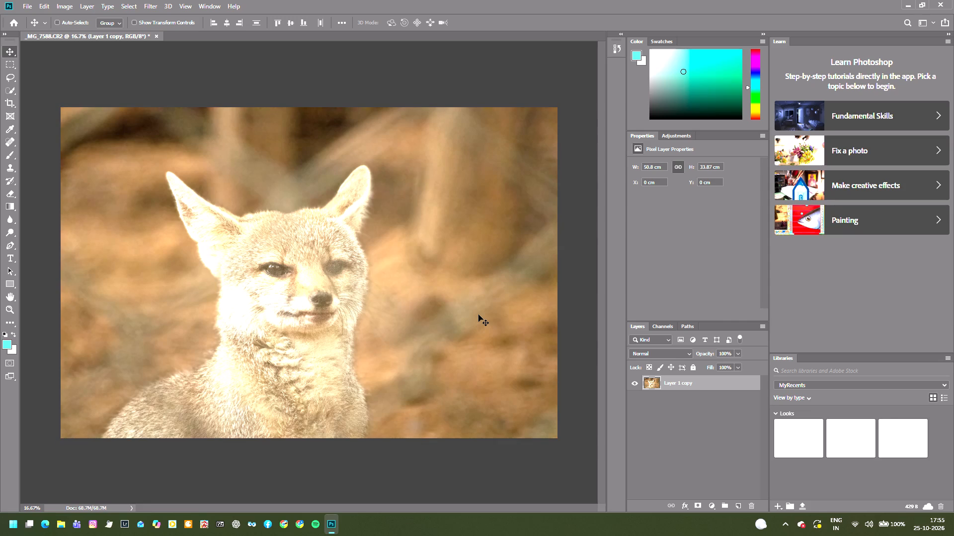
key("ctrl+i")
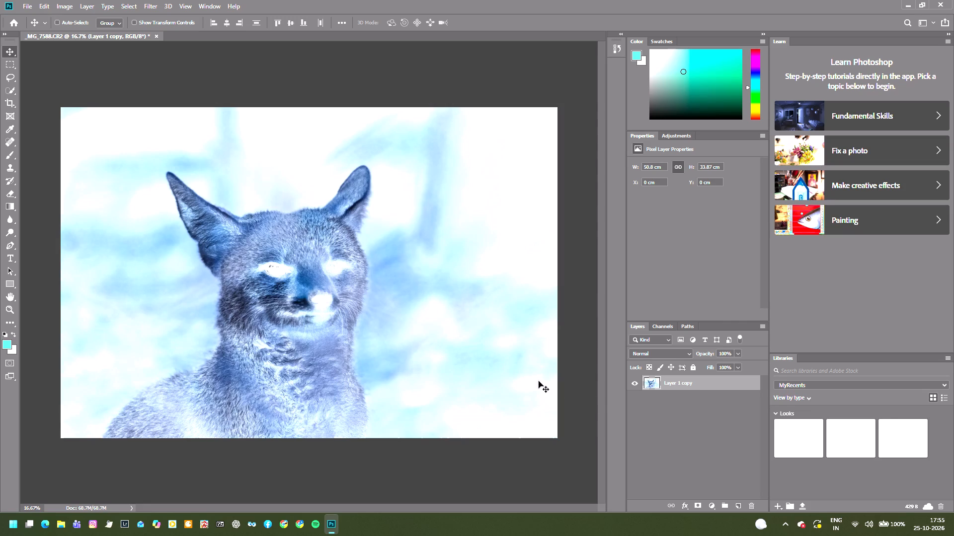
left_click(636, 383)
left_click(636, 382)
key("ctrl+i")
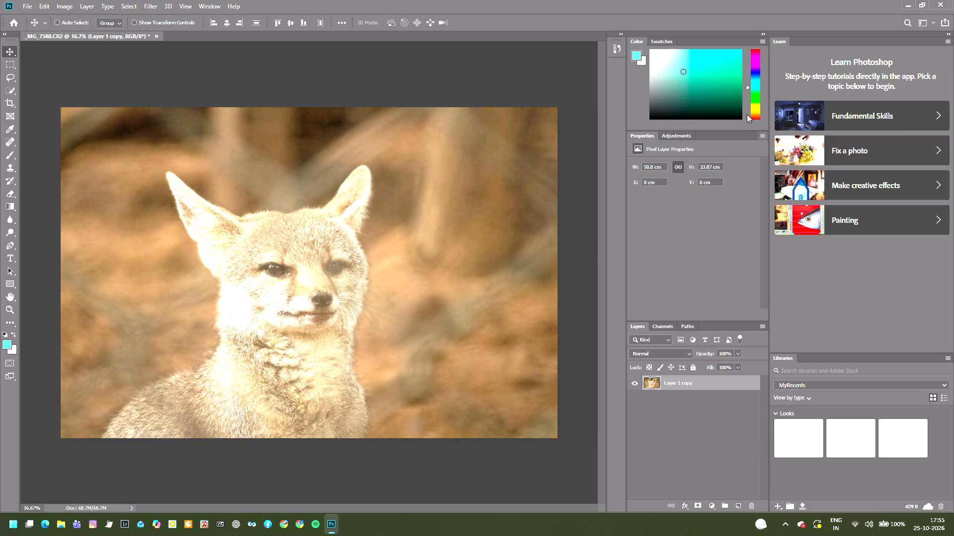
Add a Hue/Saturation adjustment layer with Hue -3, Saturation -18 and Lightness -7.
left_click(675, 132)
left_click(649, 163)
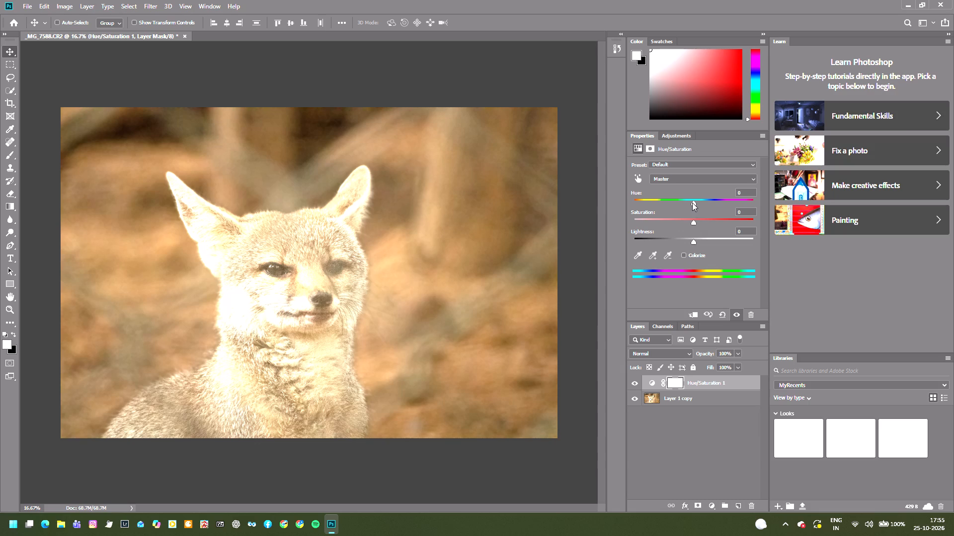
left_click_drag(692, 220, 692, 222)
left_click_drag(692, 222, 683, 222)
left_click(692, 241)
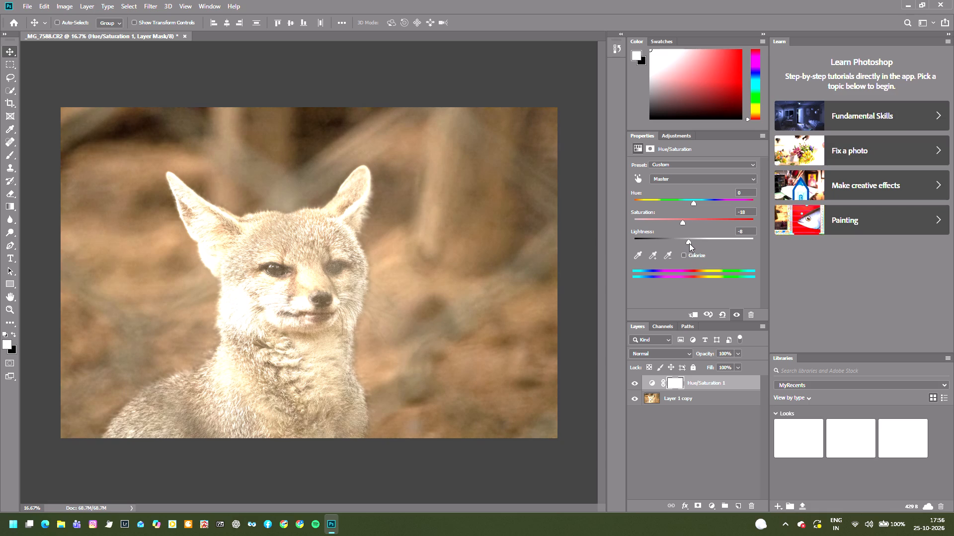
left_click(689, 201)
Add a Curves adjustment layer and darken the RGB midtones with a curve point at input 108, output 80.
left_click(664, 134)
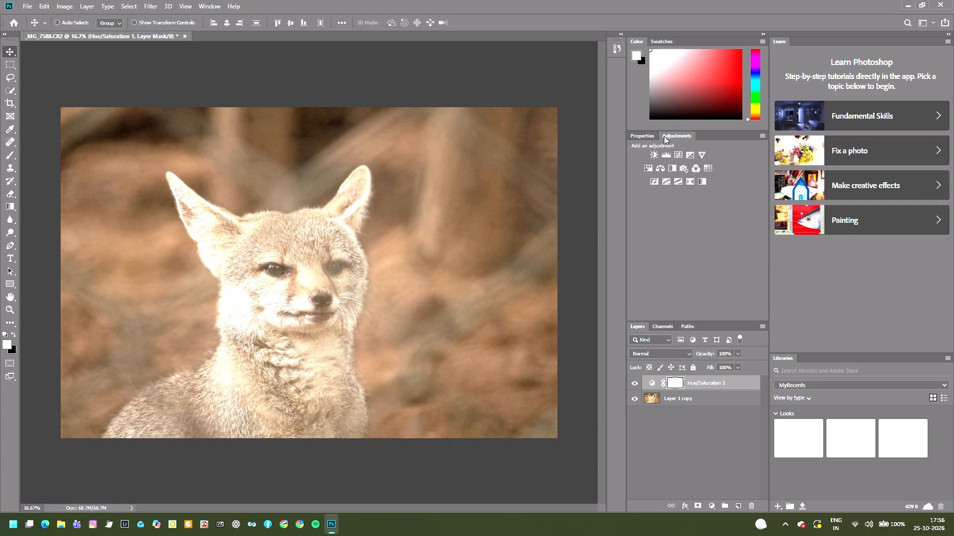
left_click(679, 155)
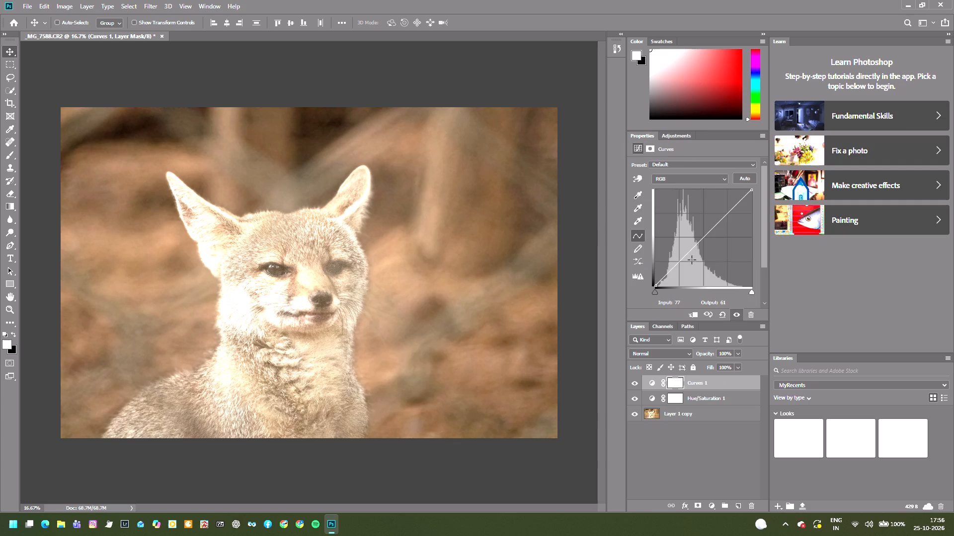
left_click_drag(697, 243, 697, 251)
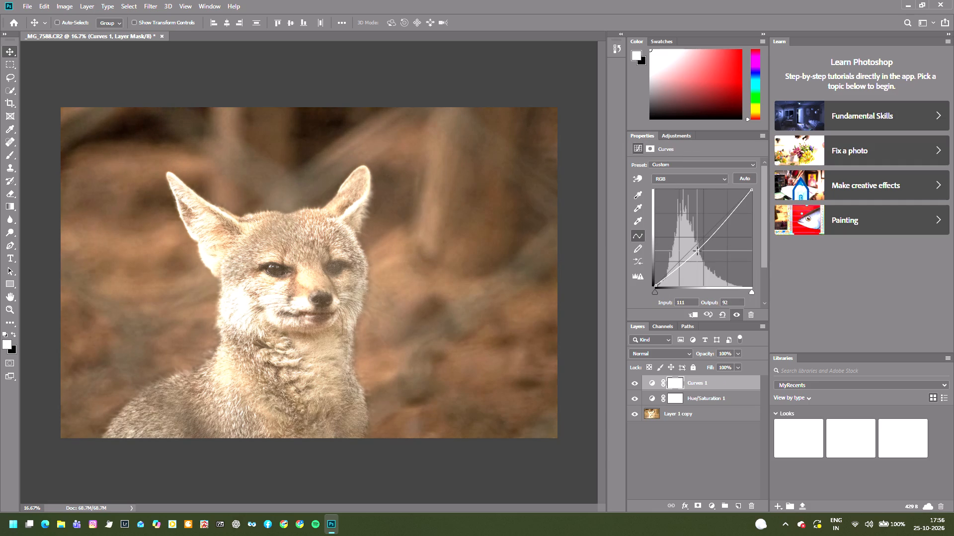
left_click_drag(697, 251, 696, 255)
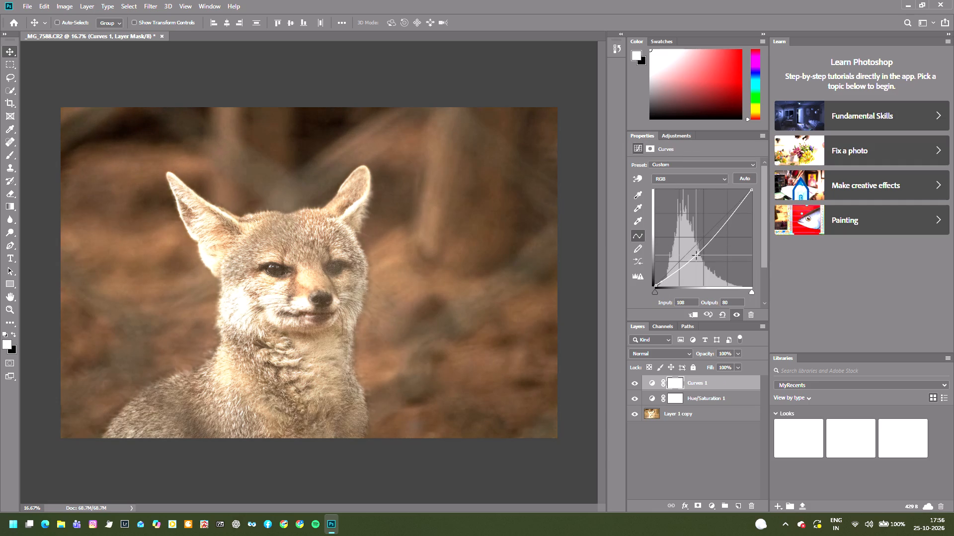
Darken the Curves adjustment further with the midtone point at input 115, output 72 and the white endpoint at output 198.
left_click_drag(696, 255, 696, 256)
left_click_drag(696, 256, 699, 258)
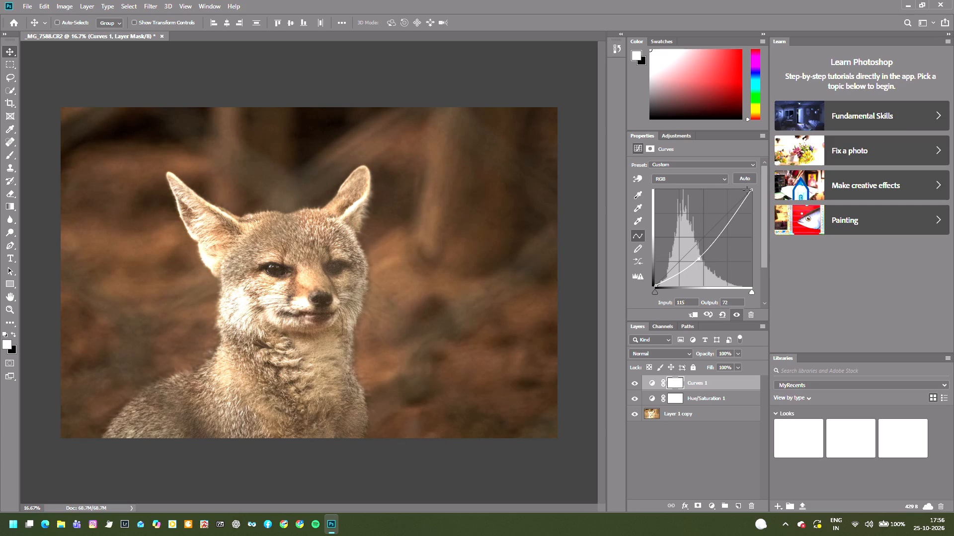
left_click_drag(749, 190, 754, 211)
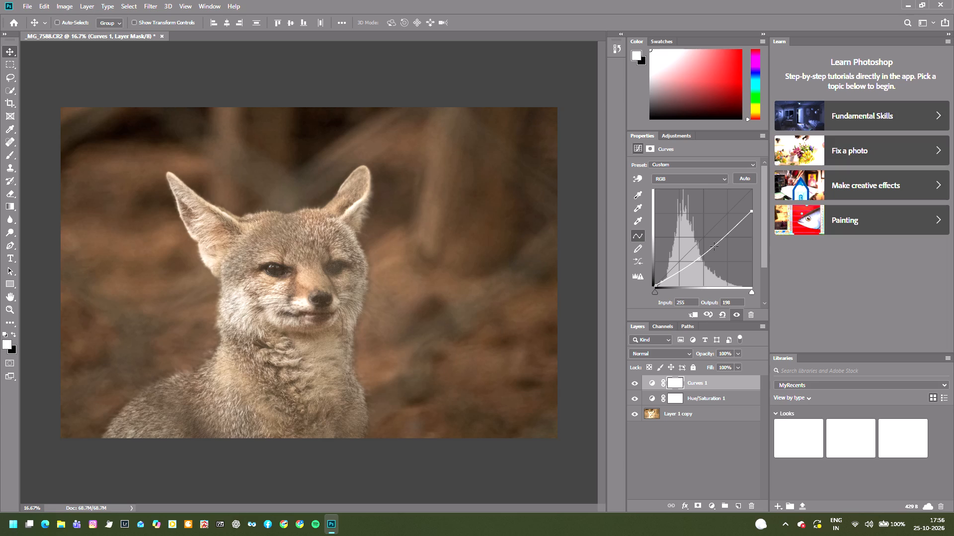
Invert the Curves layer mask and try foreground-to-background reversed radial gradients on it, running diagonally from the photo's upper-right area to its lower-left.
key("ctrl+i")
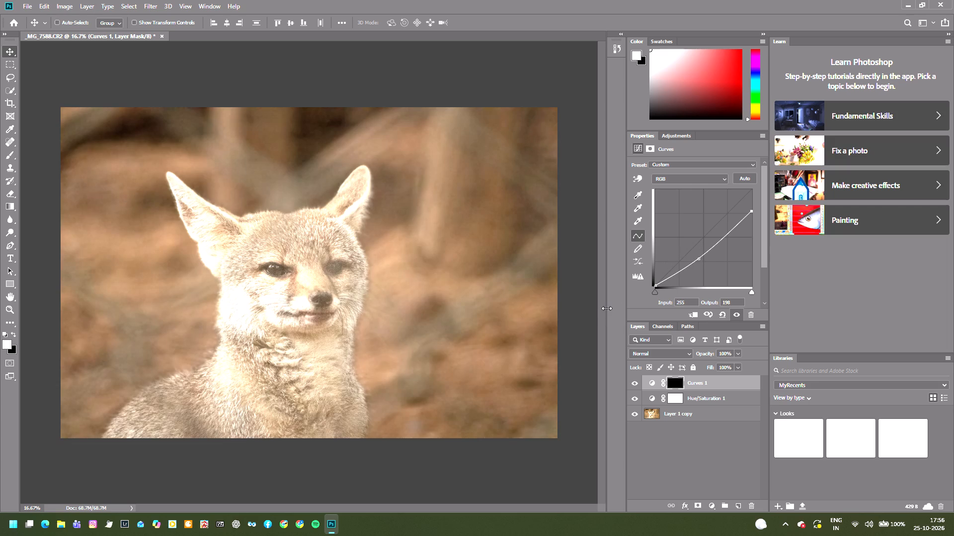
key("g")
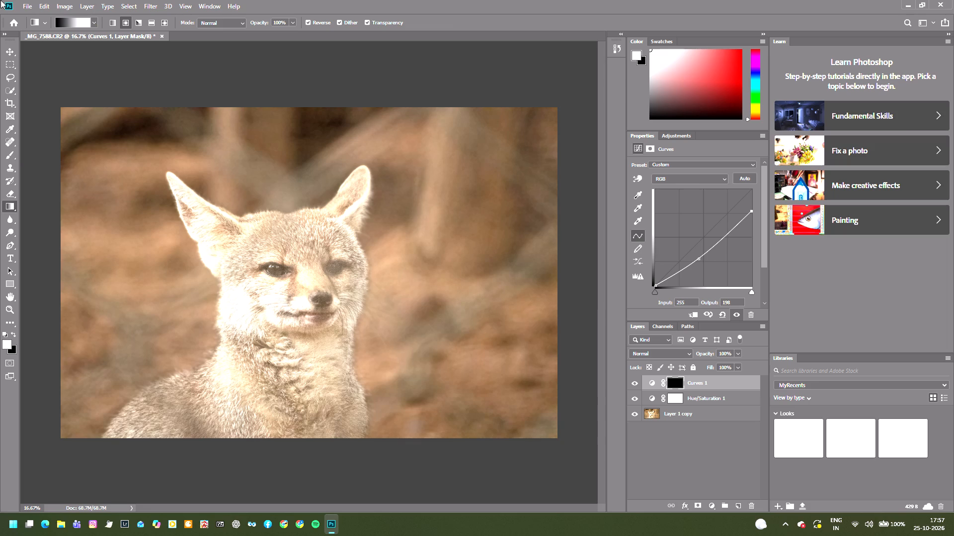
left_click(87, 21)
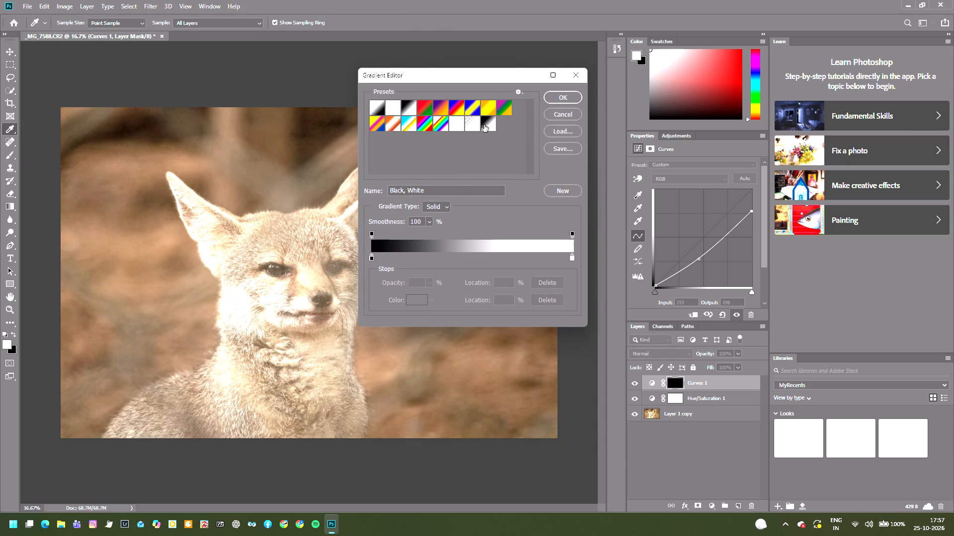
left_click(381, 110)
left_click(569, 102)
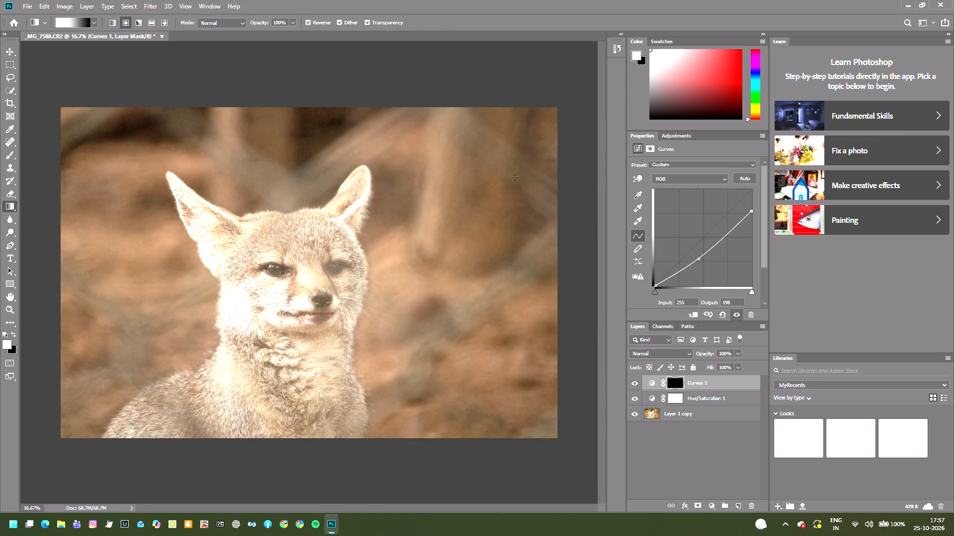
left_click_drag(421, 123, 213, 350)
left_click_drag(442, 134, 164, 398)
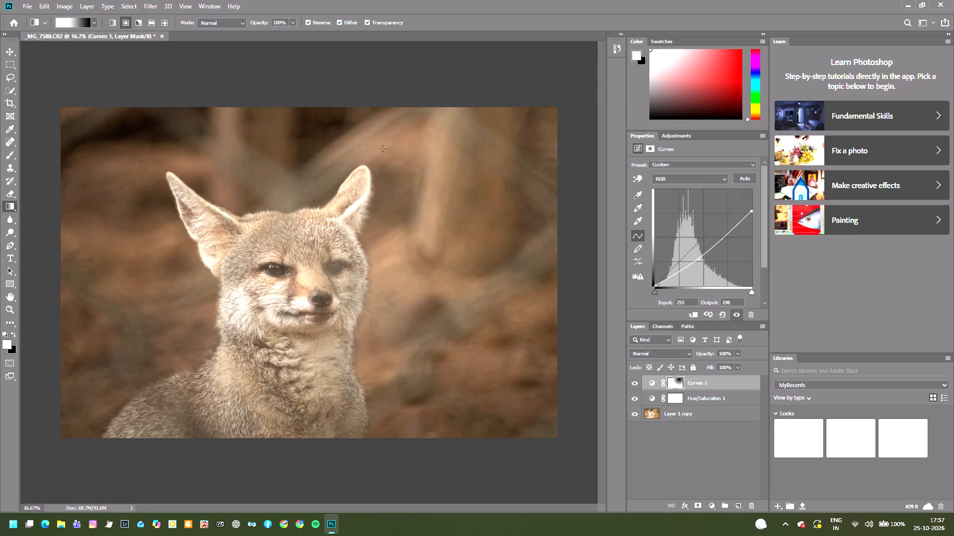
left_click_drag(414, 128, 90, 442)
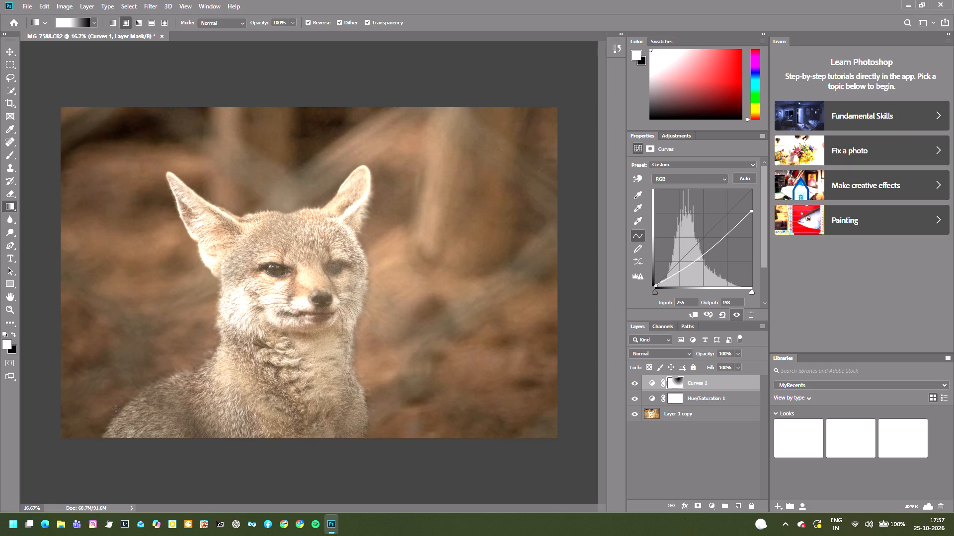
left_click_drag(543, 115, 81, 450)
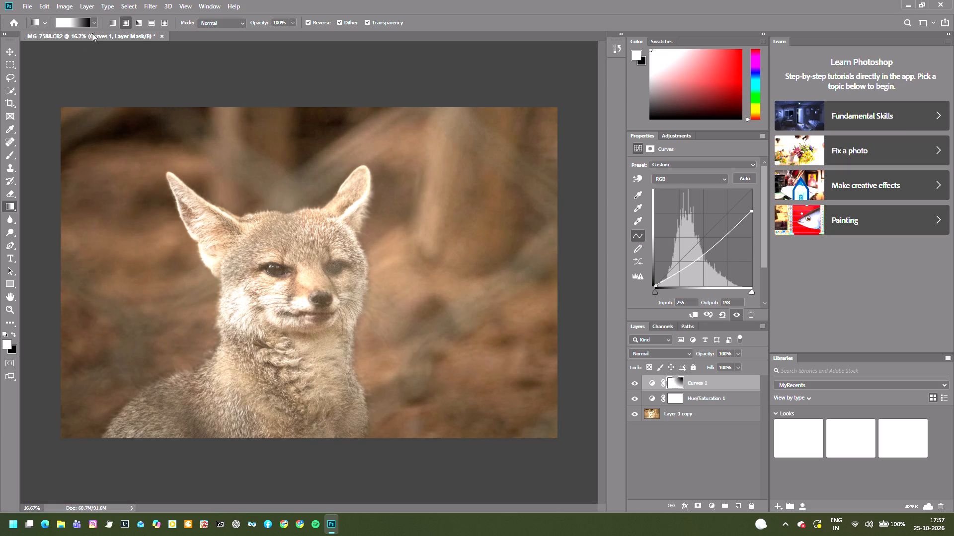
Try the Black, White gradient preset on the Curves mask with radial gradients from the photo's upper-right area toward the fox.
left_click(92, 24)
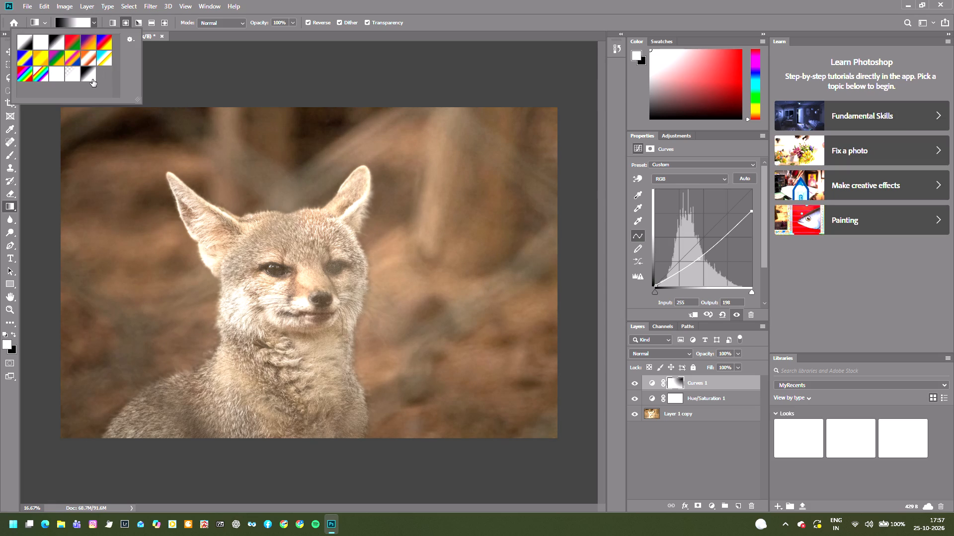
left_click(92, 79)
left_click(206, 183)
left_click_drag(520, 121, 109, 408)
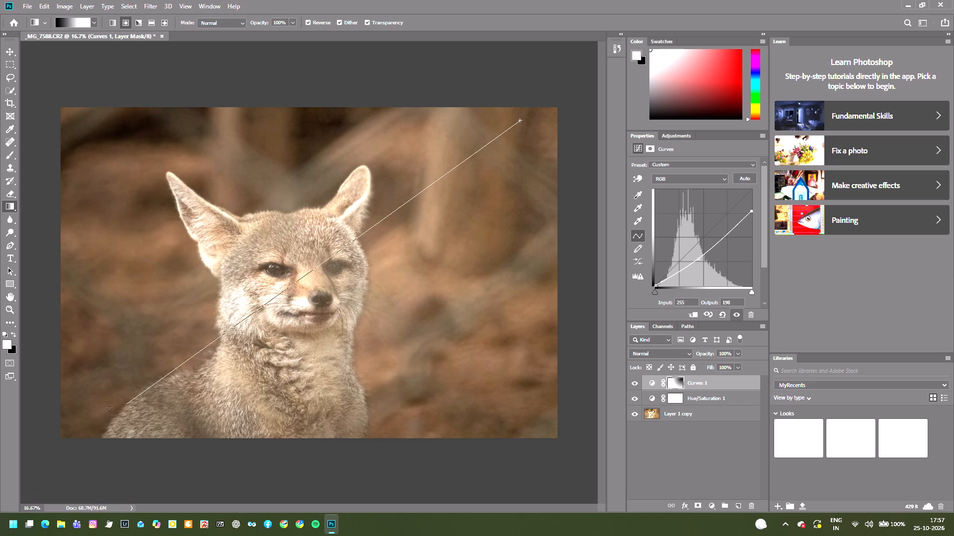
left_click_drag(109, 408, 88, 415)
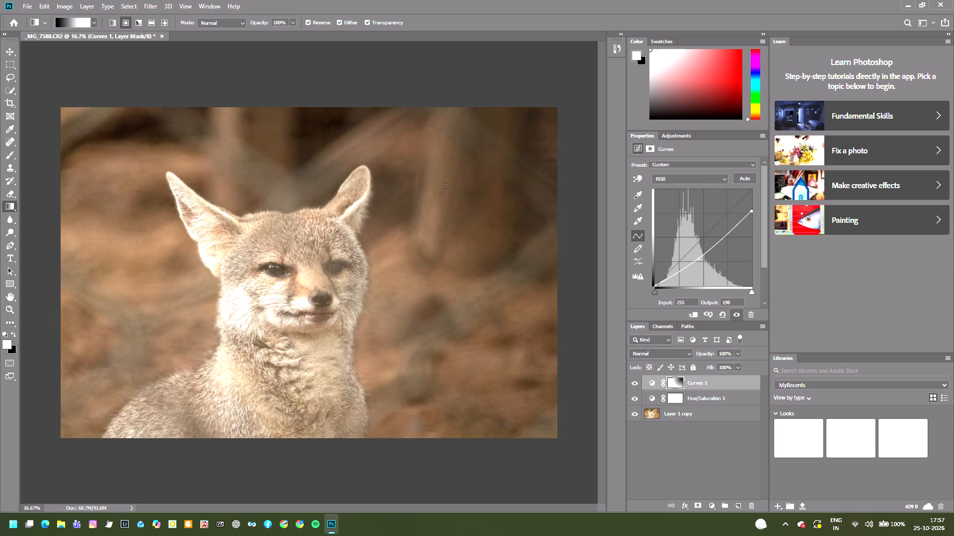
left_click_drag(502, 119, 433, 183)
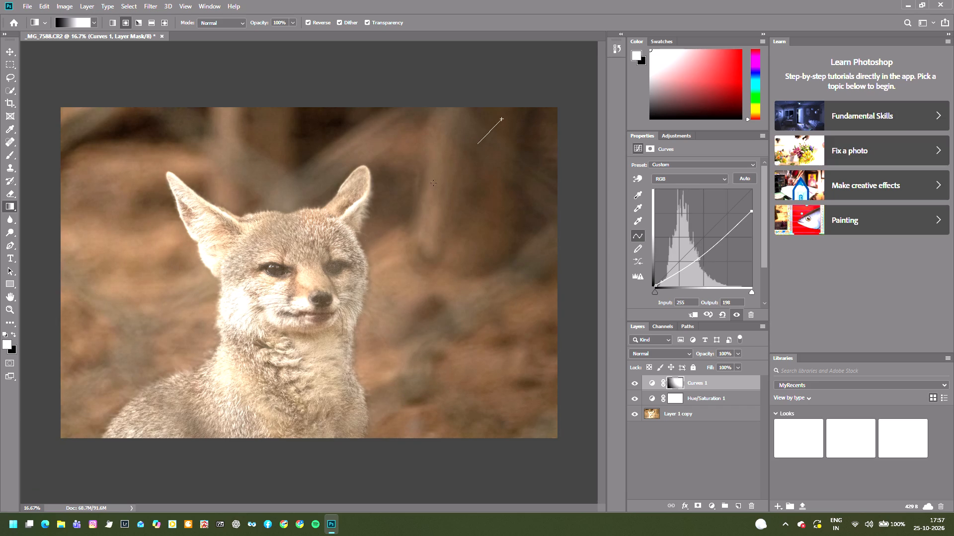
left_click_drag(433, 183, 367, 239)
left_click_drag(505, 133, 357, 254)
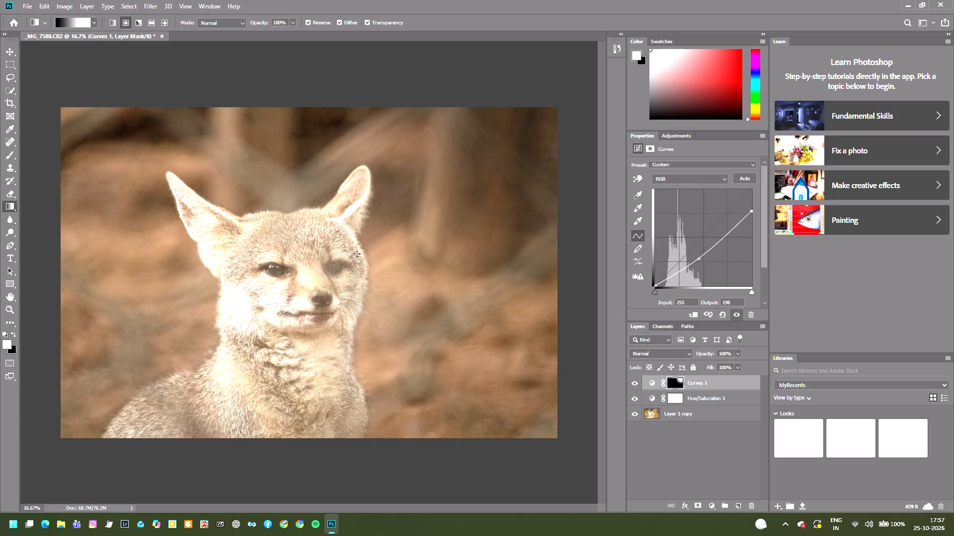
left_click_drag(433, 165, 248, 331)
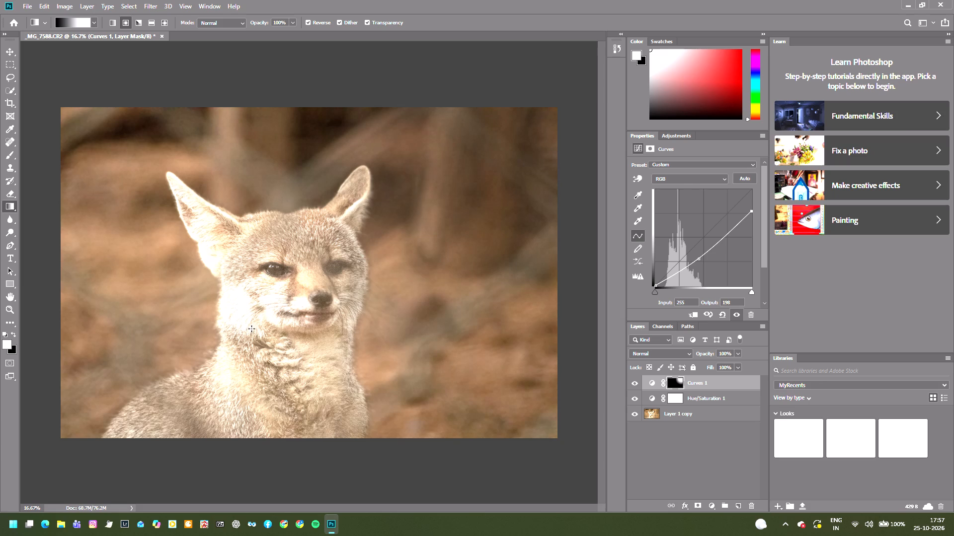
Mask the Curves adjustment with a reversed foreground-to-background radial gradient from the photo's top centre down to the fox's chest.
left_click(96, 24)
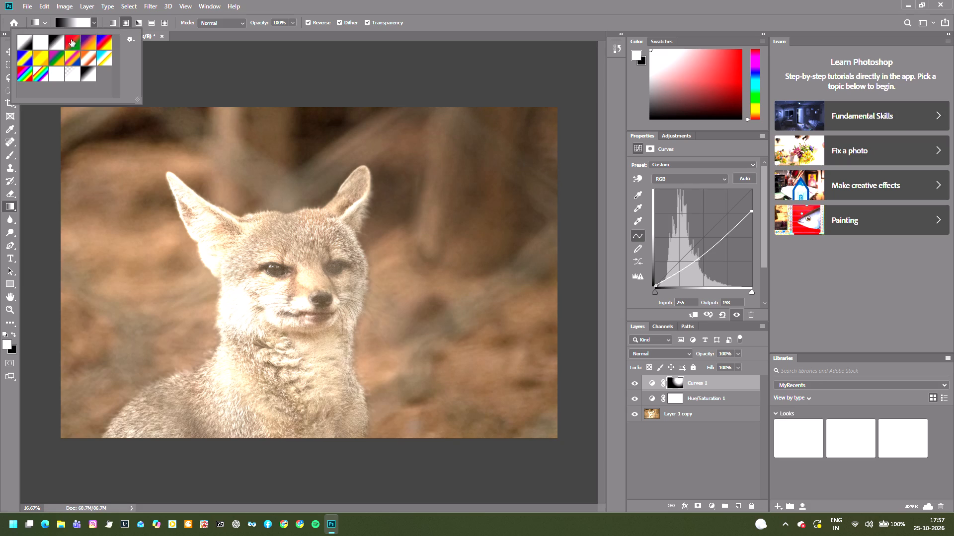
left_click(25, 46)
left_click(122, 200)
left_click_drag(83, 121, 151, 162)
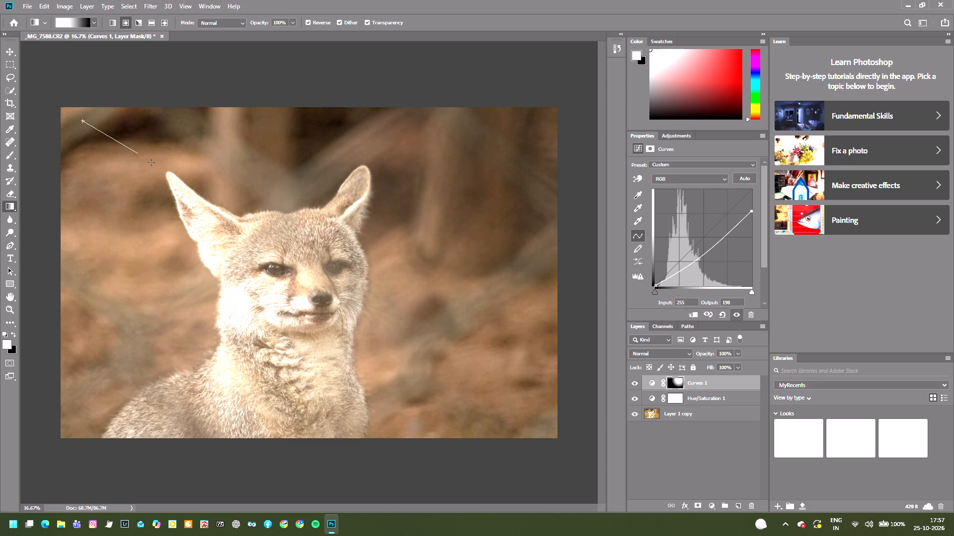
left_click_drag(151, 162, 264, 270)
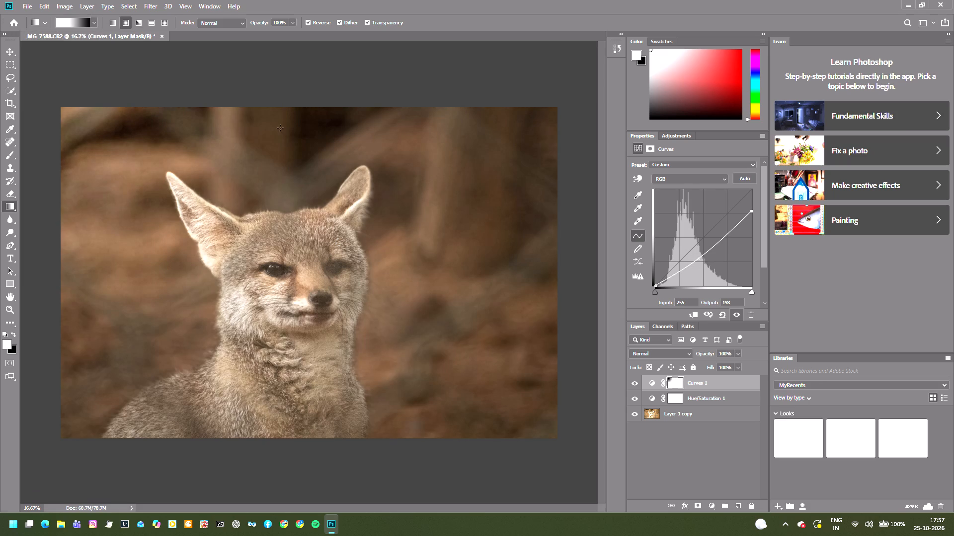
left_click_drag(289, 121, 323, 370)
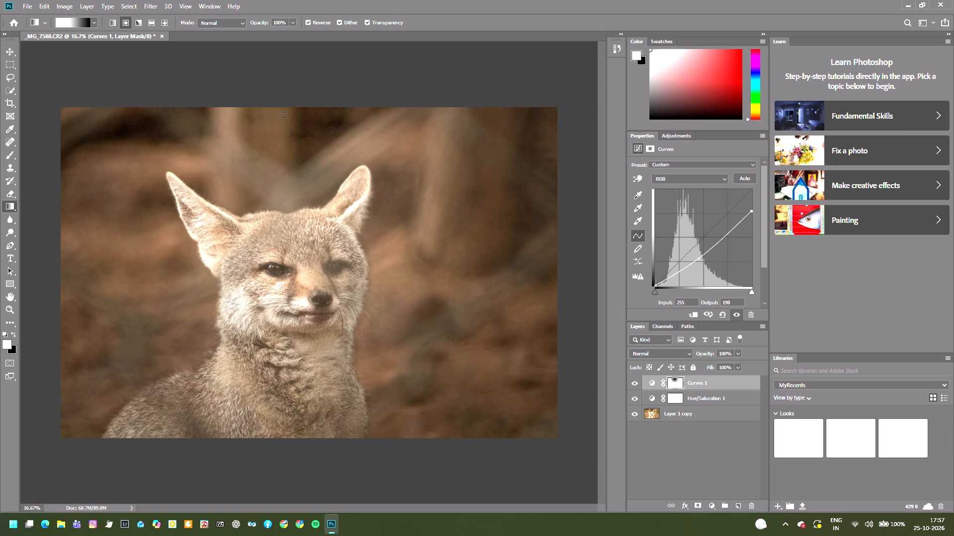
left_click_drag(301, 117, 283, 380)
left_click_drag(305, 116, 293, 216)
left_click_drag(293, 216, 291, 390)
Add a second Curves adjustment layer with RGB points at input 100, output 98 and input 165, output 178.
left_click(668, 147)
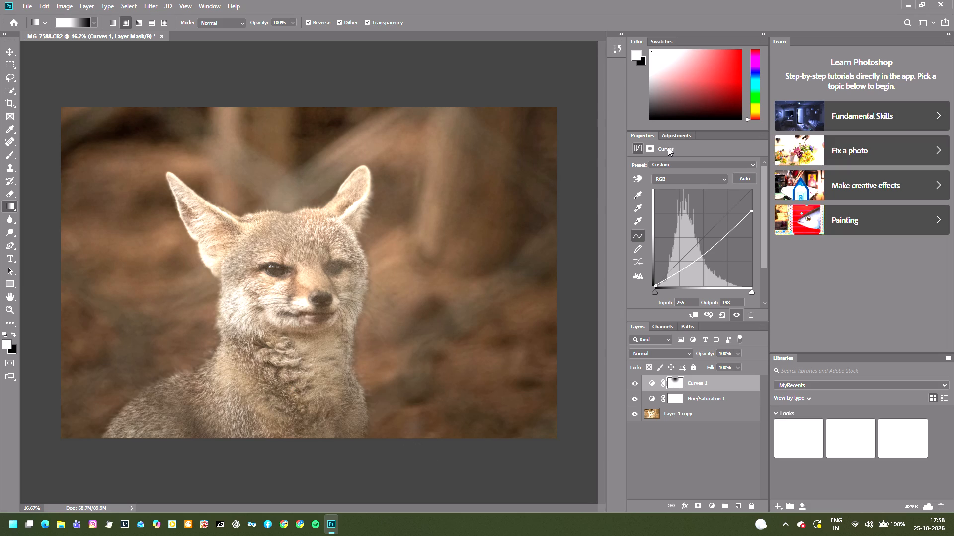
left_click(671, 139)
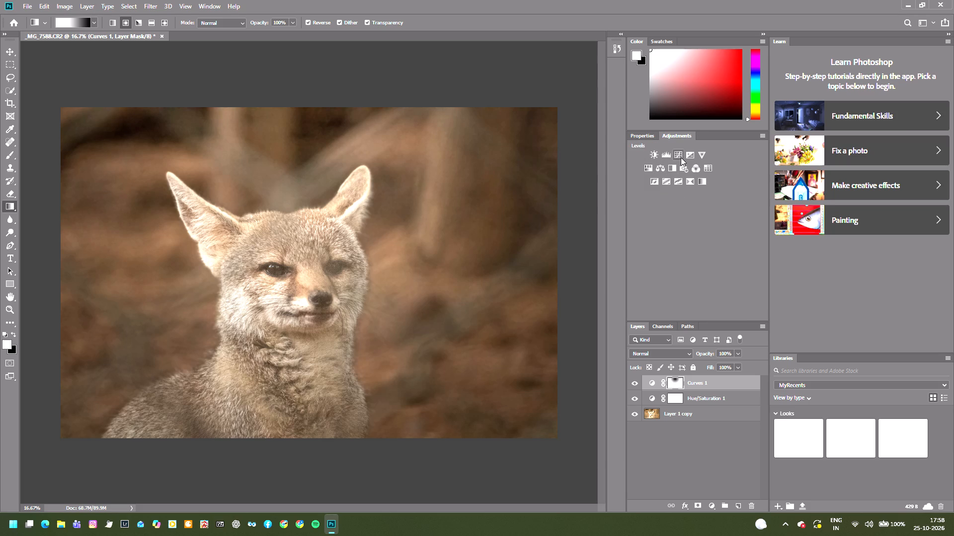
left_click(679, 154)
left_click_drag(696, 243, 698, 244)
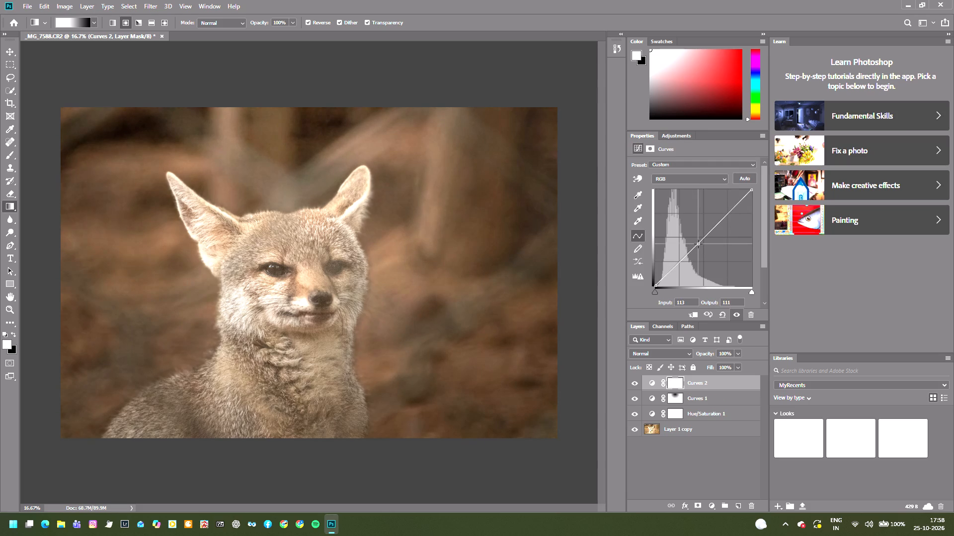
left_click_drag(698, 244, 695, 249)
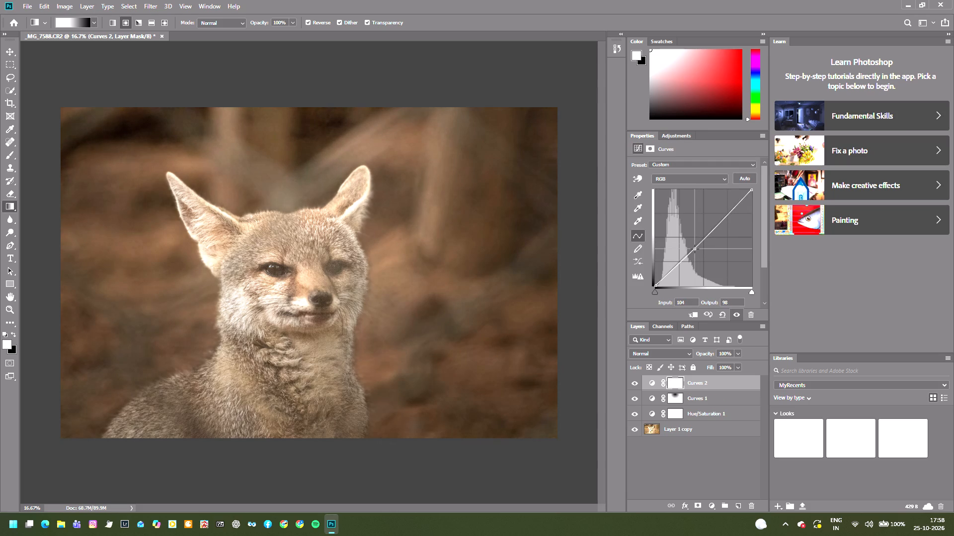
left_click_drag(695, 249, 693, 249)
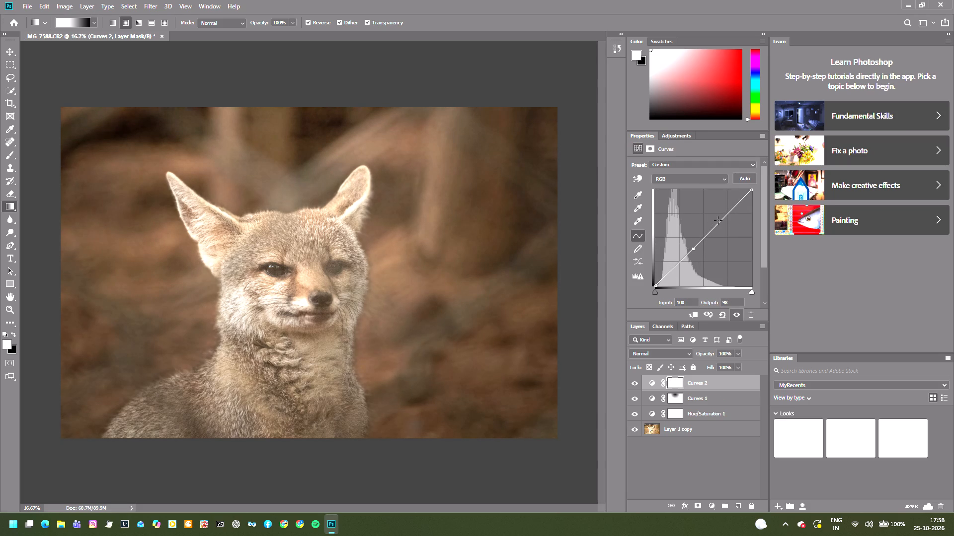
left_click(721, 220)
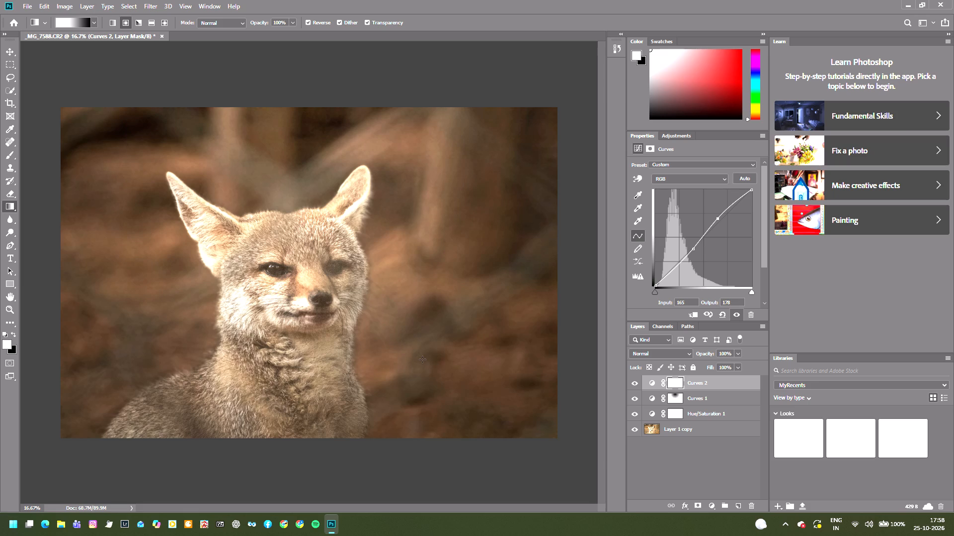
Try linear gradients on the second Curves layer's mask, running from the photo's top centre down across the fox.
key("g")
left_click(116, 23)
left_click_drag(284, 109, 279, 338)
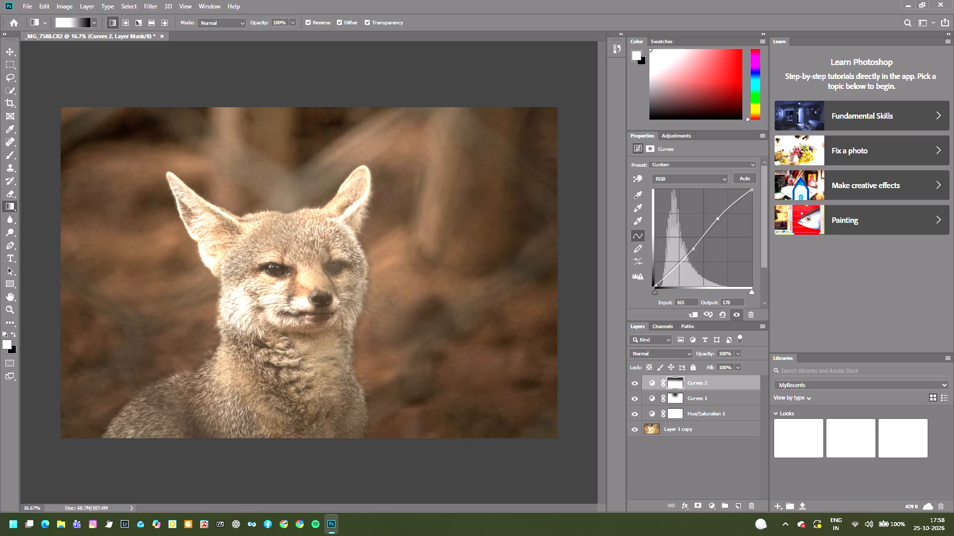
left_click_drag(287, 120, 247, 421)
Mask the second Curves adjustment with a radial gradient from the photo's top centre down to the fox's lower chest.
left_click(128, 23)
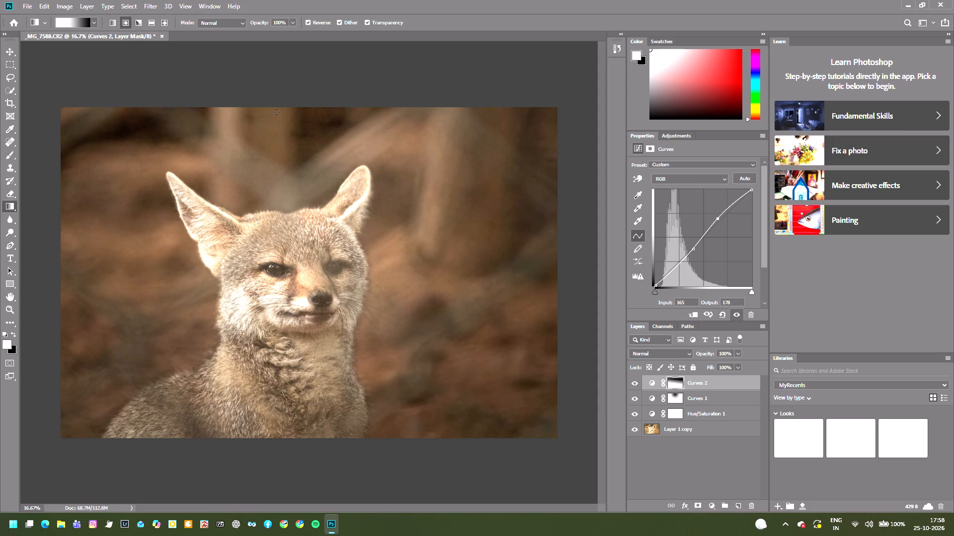
left_click_drag(276, 112, 280, 412)
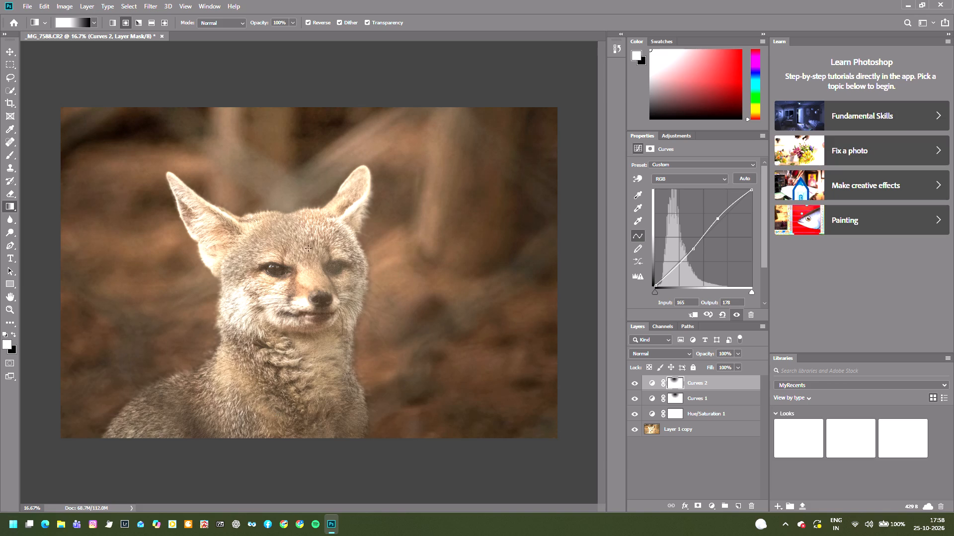
Redraw the second Curves mask's radial gradient from the photo's top centre to just below its bottom edge.
left_click_drag(281, 110, 271, 447)
left_click_drag(271, 447, 271, 462)
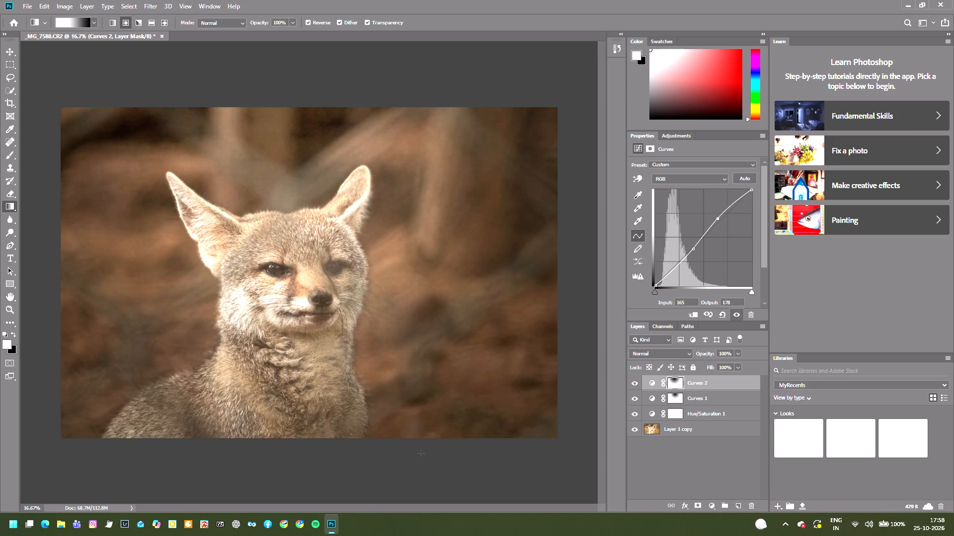
Add a third Curves adjustment layer with an RGB point at input 89, output 115.
left_click(667, 135)
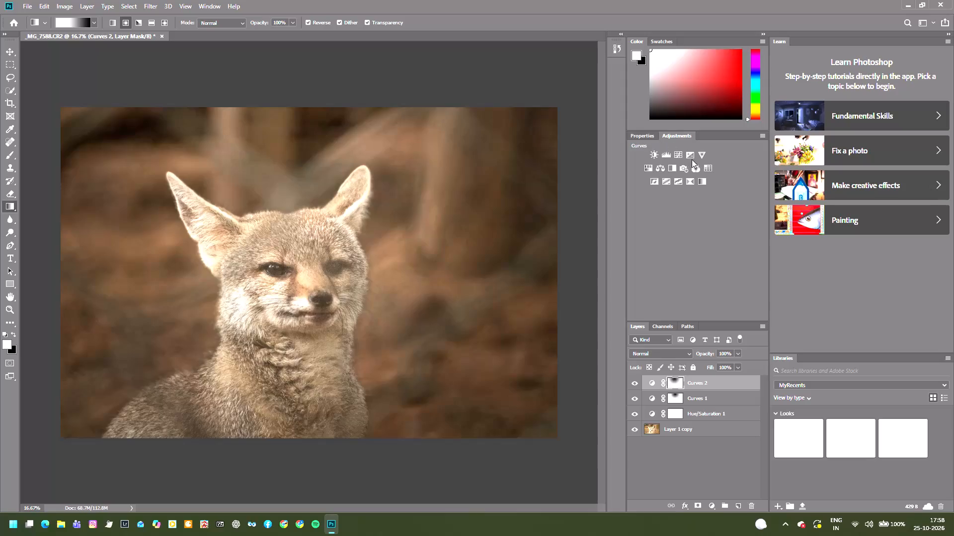
left_click(674, 154)
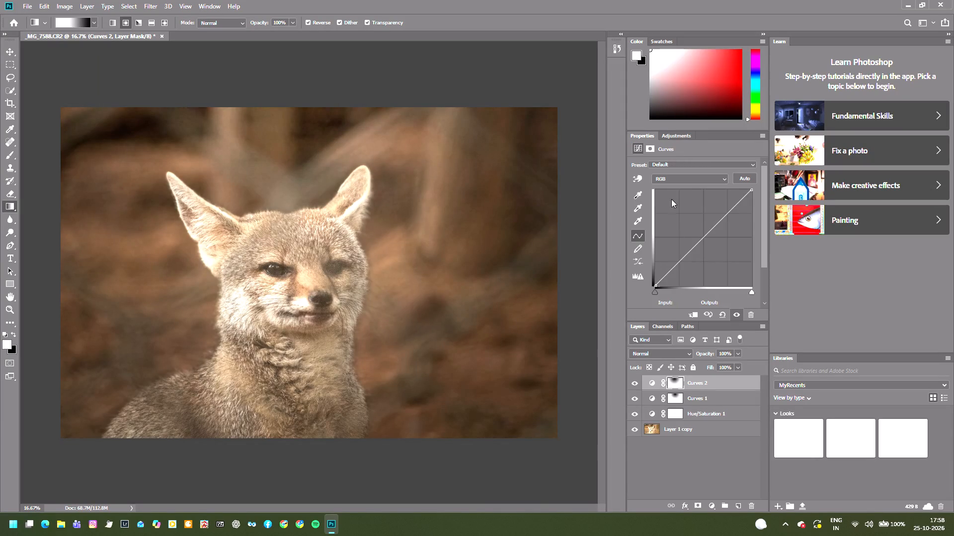
left_click_drag(696, 246, 689, 242)
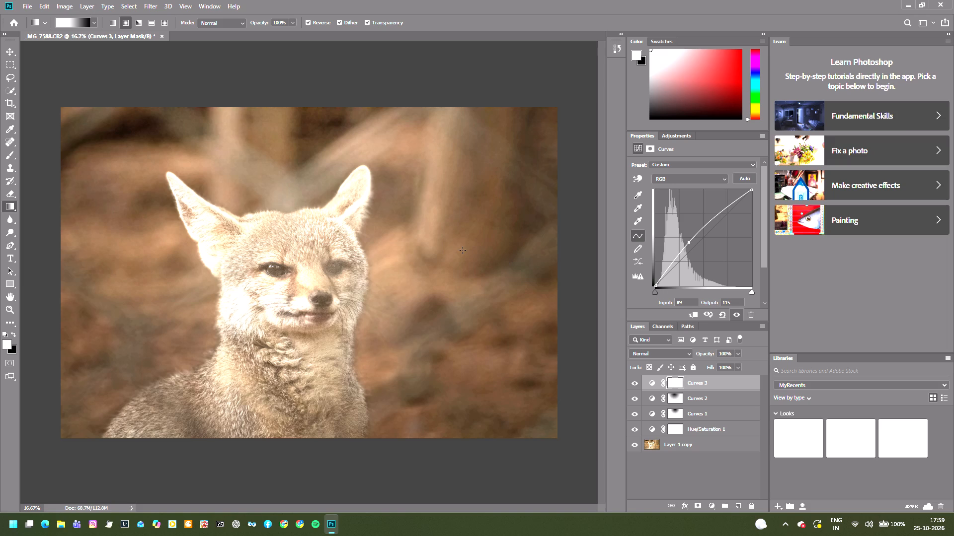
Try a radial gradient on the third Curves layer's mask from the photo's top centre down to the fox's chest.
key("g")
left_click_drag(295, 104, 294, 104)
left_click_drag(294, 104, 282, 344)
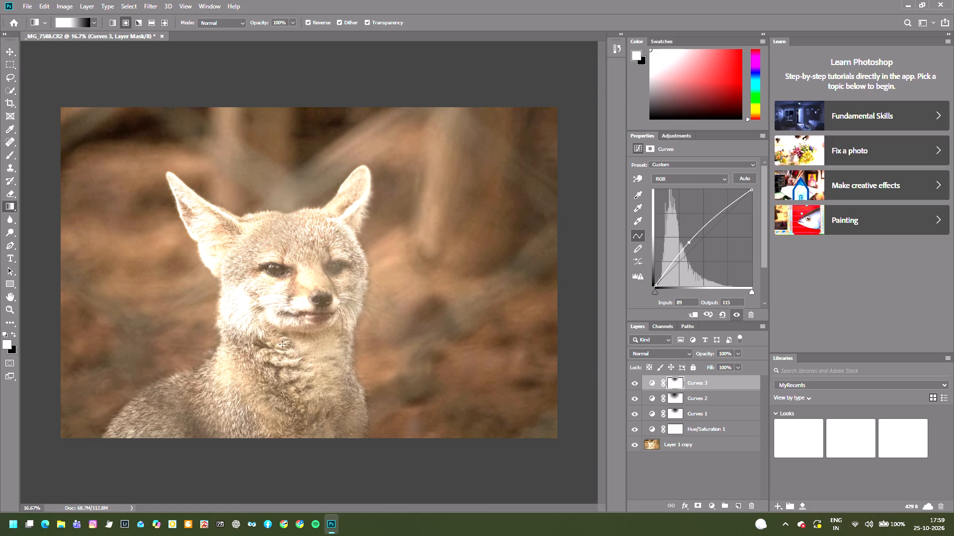
Mask the third Curves adjustment with the black-to-white gradient preset, drawn radially from the photo's top centre to well below its bottom edge.
left_click(94, 22)
left_click(90, 74)
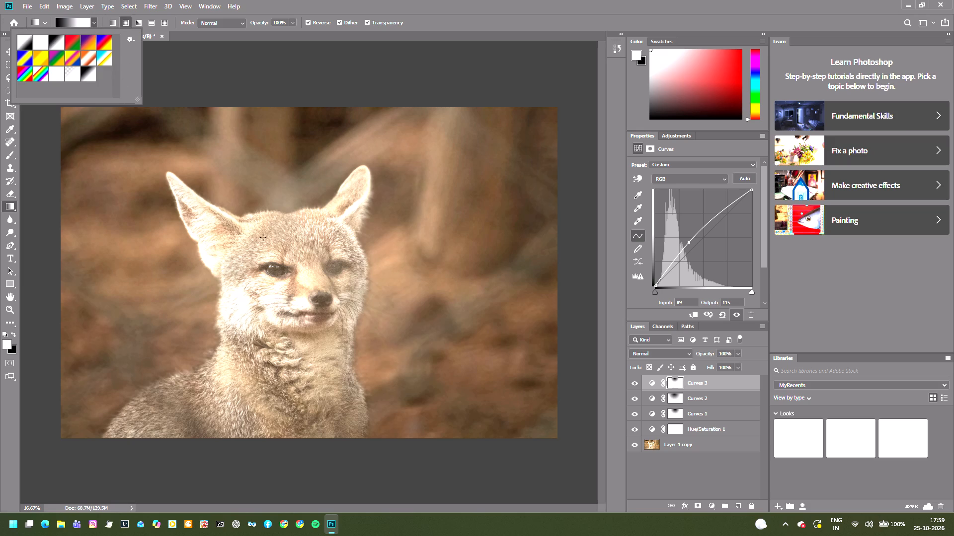
left_click_drag(323, 150, 318, 149)
left_click_drag(292, 107, 275, 394)
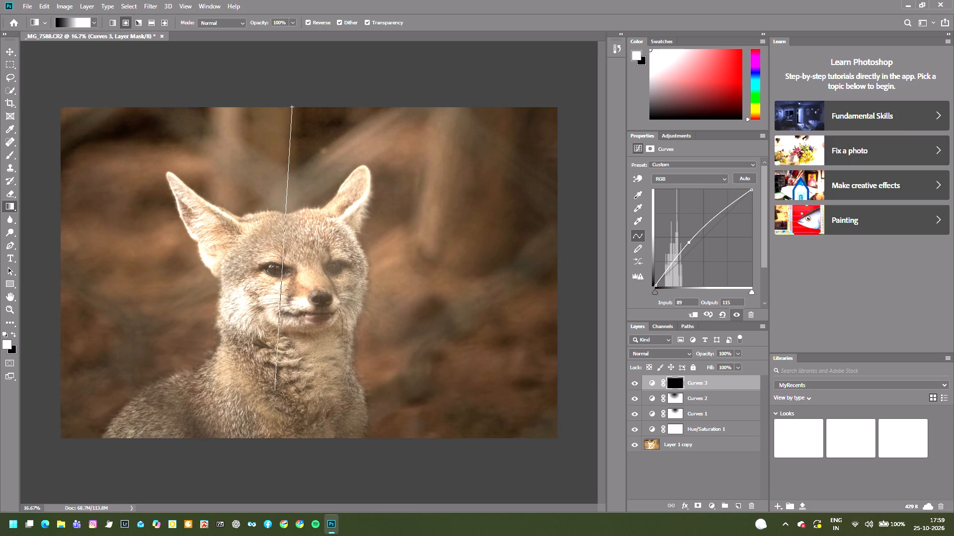
left_click_drag(275, 394, 272, 449)
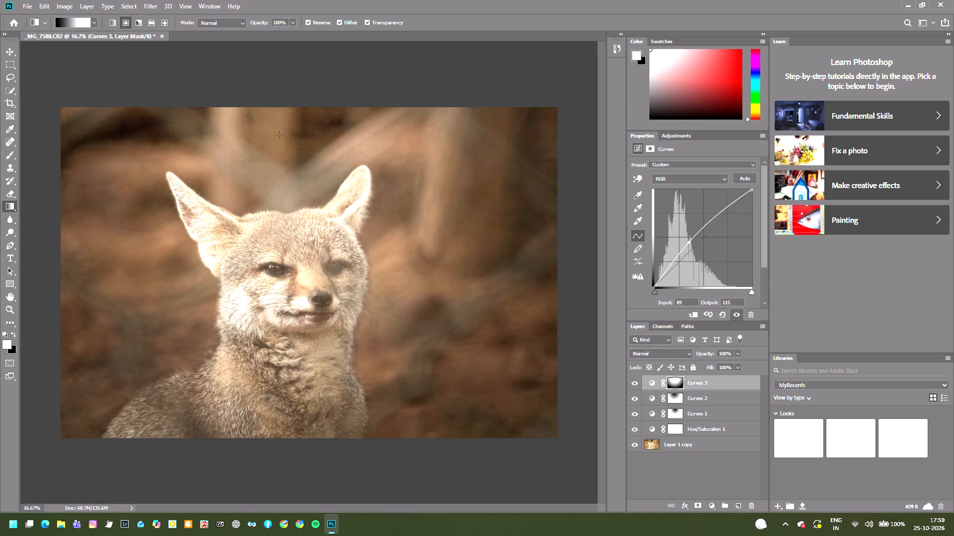
left_click_drag(279, 116, 266, 511)
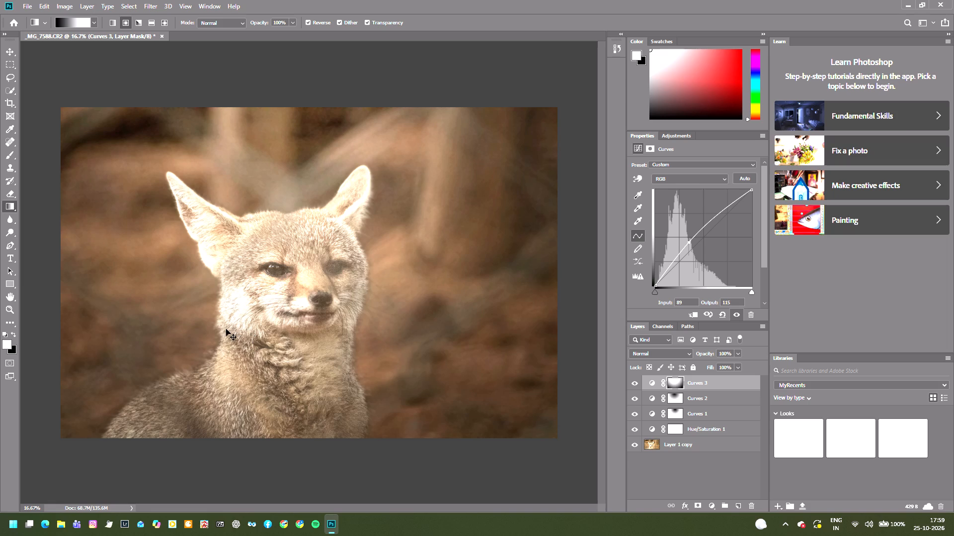
Merge all visible layers into one.
key("ctrl+shift+e")
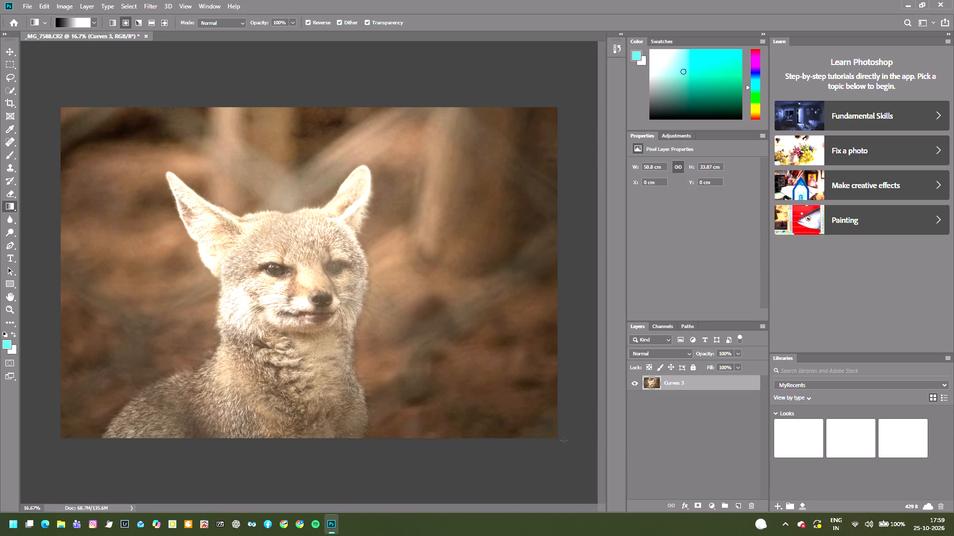
Reapply the last-used filter to the merged layer.
left_click(136, 5)
left_click(160, 17)
left_click(149, 8)
left_click(156, 19)
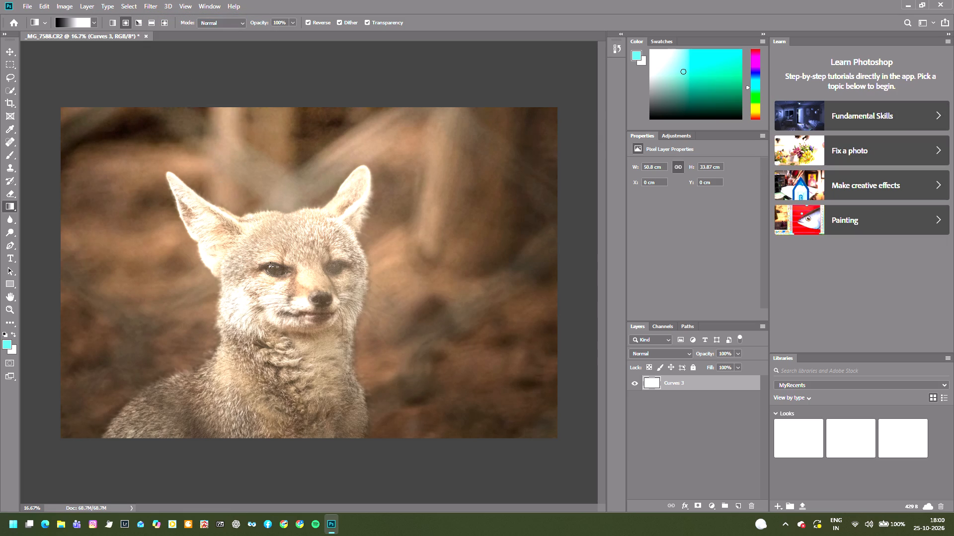
double_click(682, 386)
left_click(730, 390)
Add a Curves adjustment layer above the merged layer with RGB points at input 70, output 46 and input 211, output 222.
left_click(676, 136)
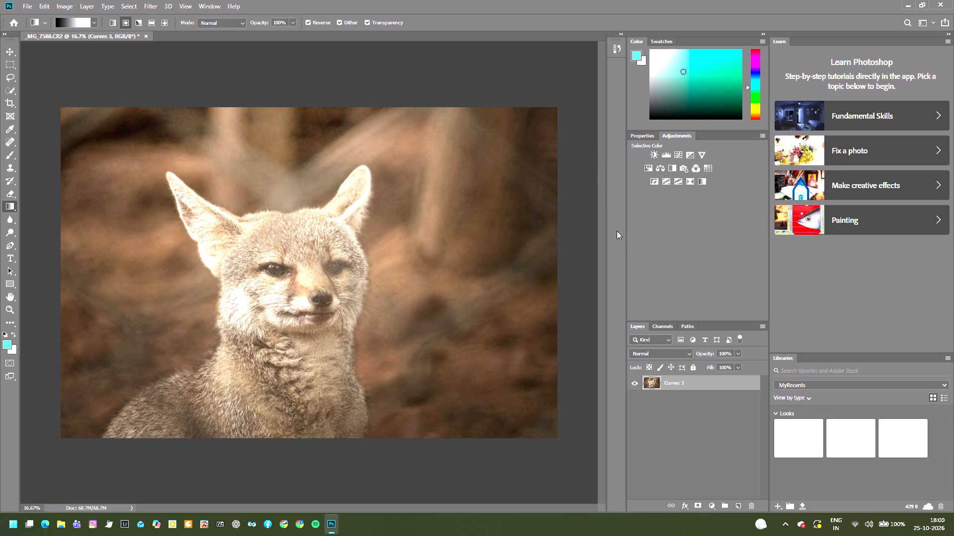
left_click(682, 152)
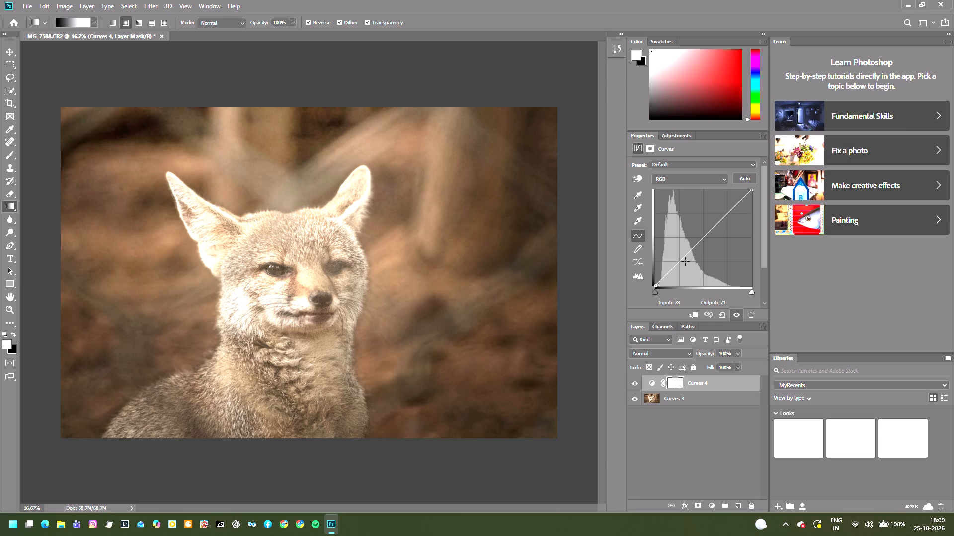
left_click_drag(680, 263, 682, 267)
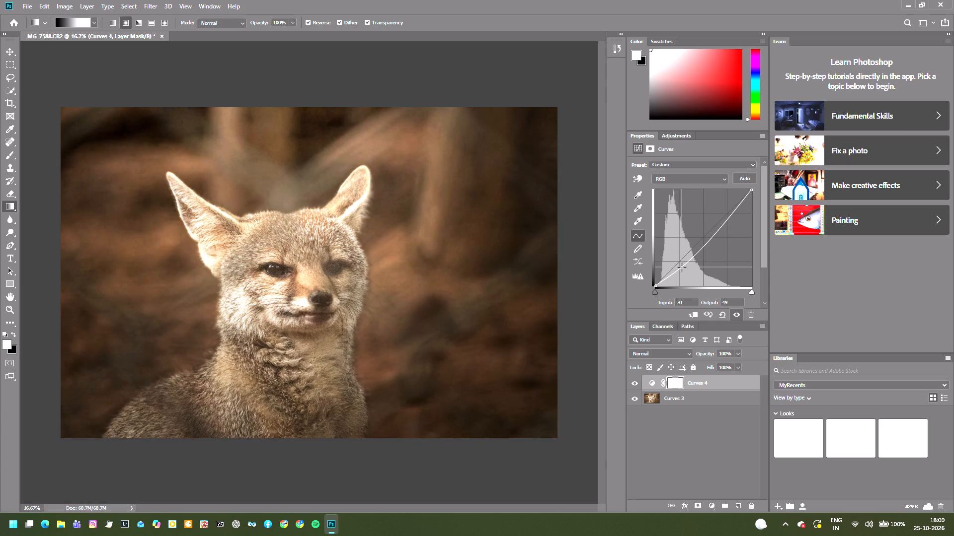
left_click_drag(682, 267, 682, 268)
left_click_drag(682, 268, 682, 268)
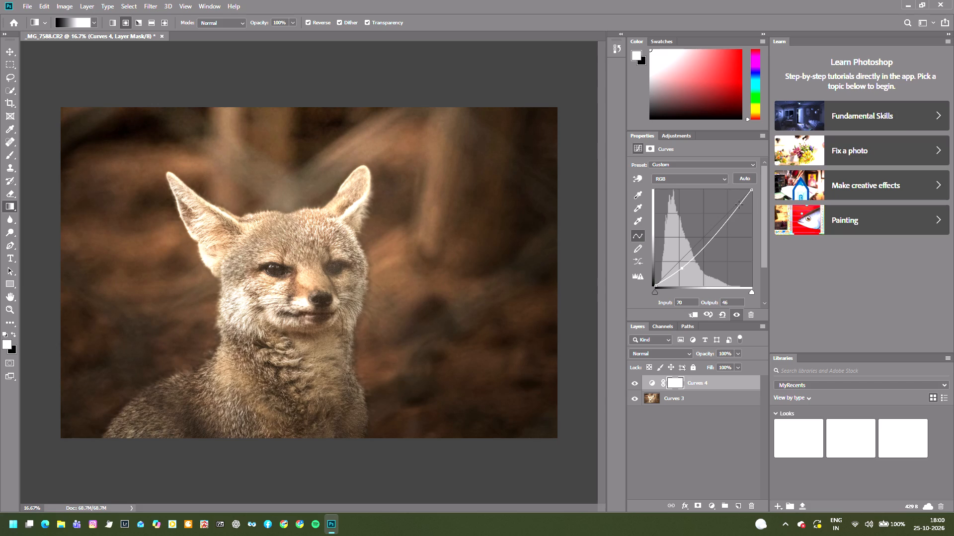
left_click(739, 204)
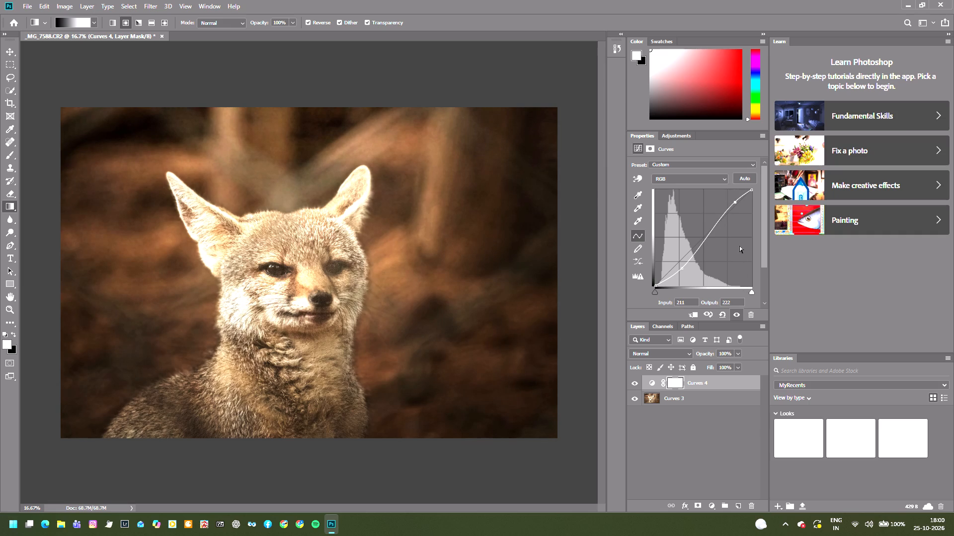
Invert the new Curves layer's mask to black.
key("ctrl+i")
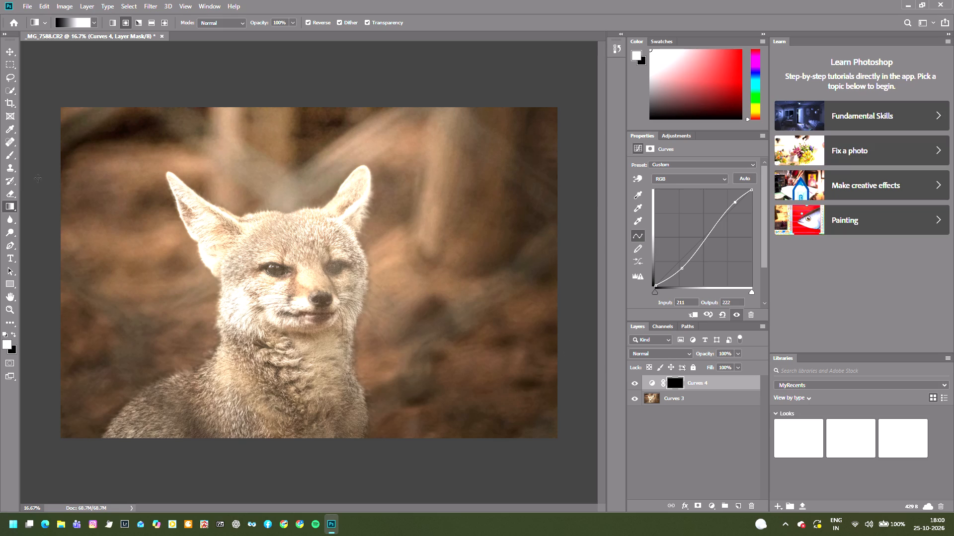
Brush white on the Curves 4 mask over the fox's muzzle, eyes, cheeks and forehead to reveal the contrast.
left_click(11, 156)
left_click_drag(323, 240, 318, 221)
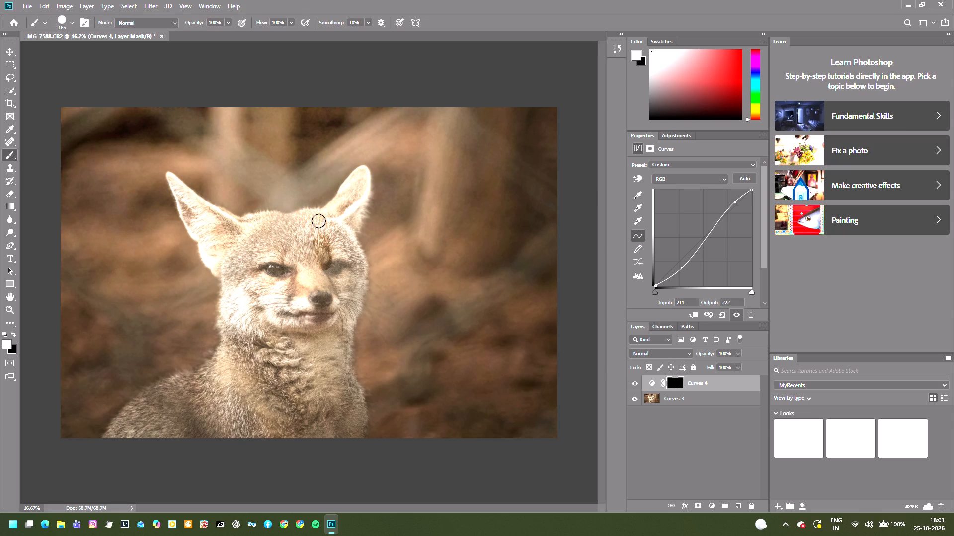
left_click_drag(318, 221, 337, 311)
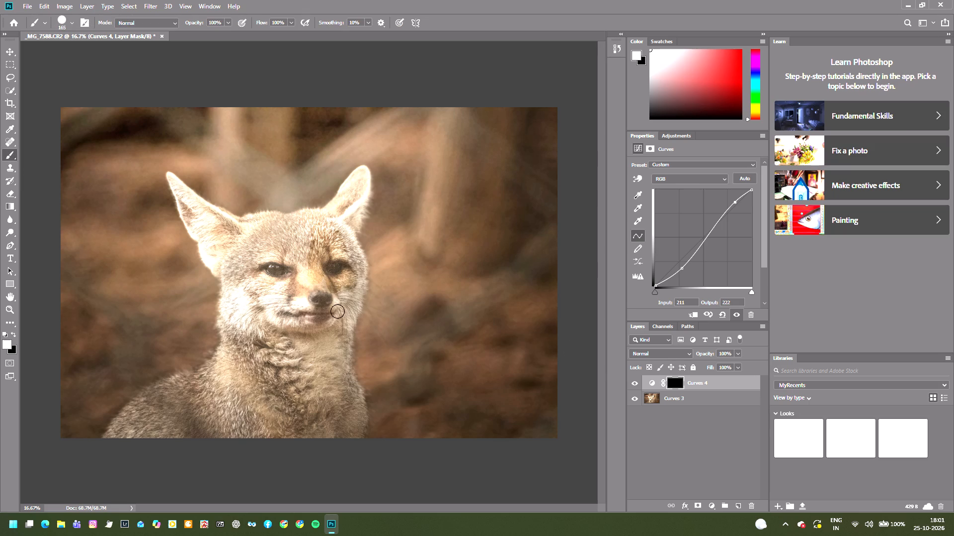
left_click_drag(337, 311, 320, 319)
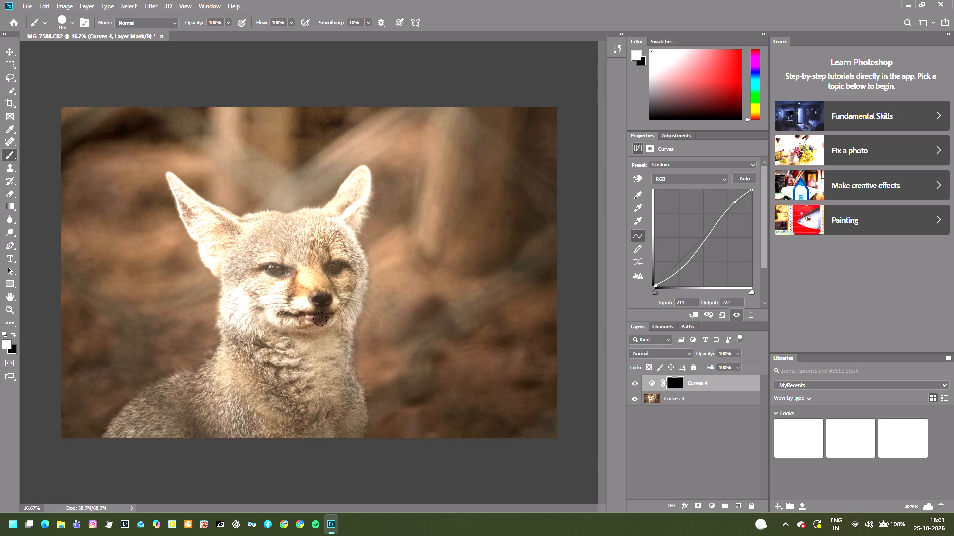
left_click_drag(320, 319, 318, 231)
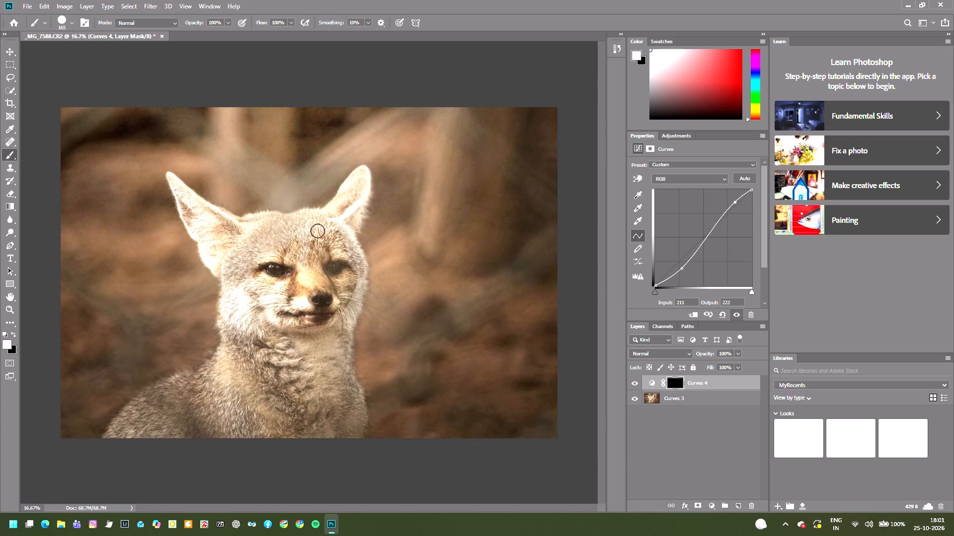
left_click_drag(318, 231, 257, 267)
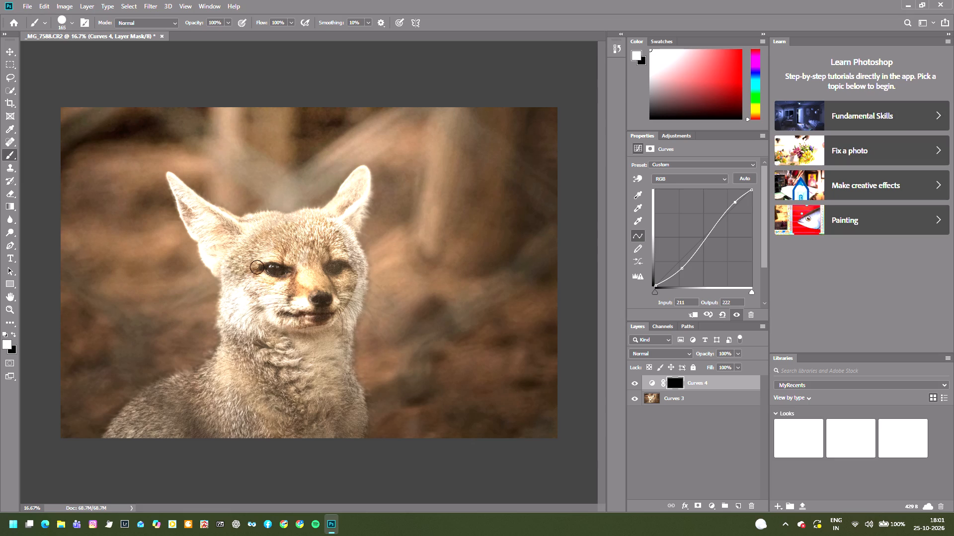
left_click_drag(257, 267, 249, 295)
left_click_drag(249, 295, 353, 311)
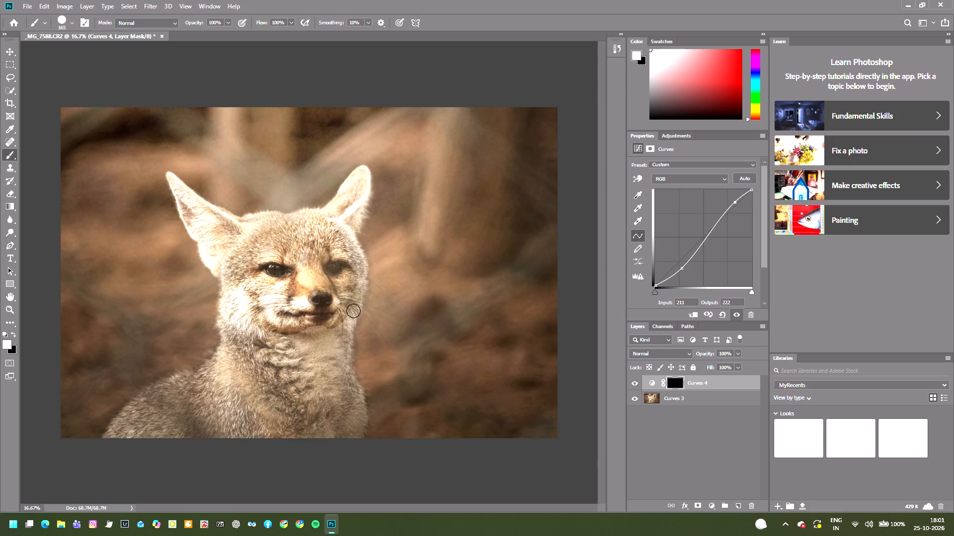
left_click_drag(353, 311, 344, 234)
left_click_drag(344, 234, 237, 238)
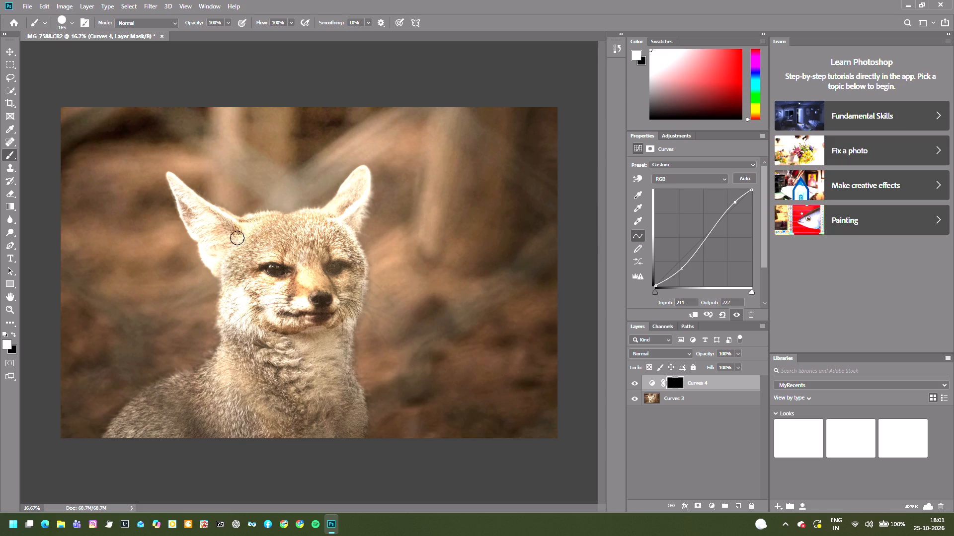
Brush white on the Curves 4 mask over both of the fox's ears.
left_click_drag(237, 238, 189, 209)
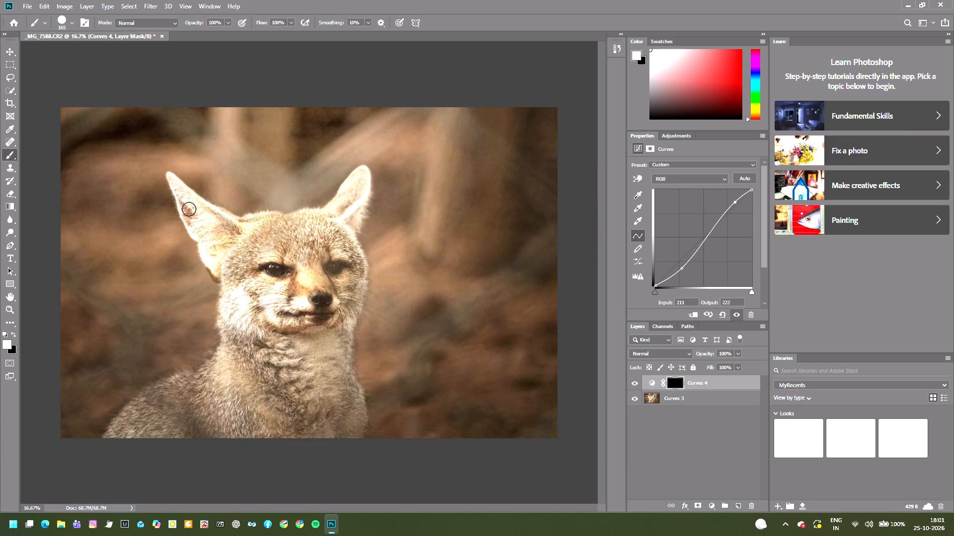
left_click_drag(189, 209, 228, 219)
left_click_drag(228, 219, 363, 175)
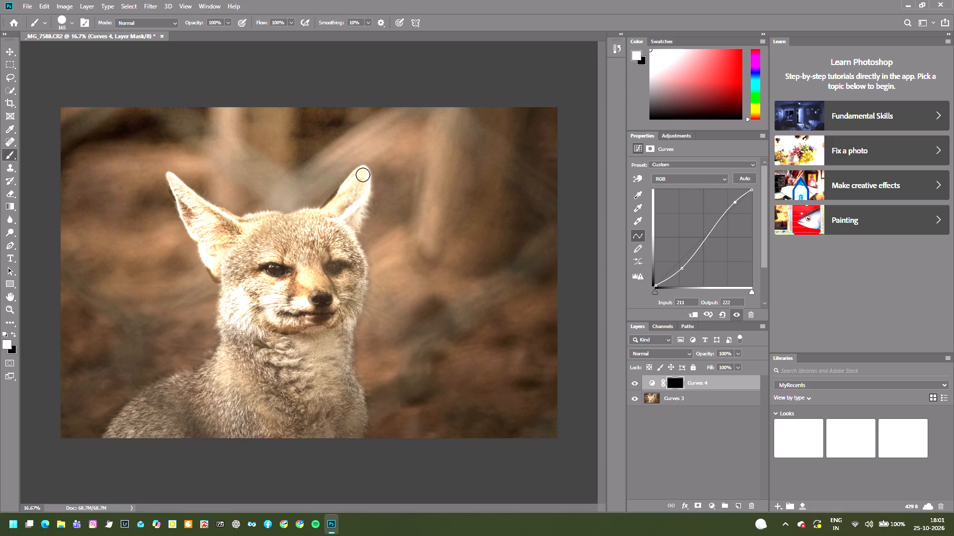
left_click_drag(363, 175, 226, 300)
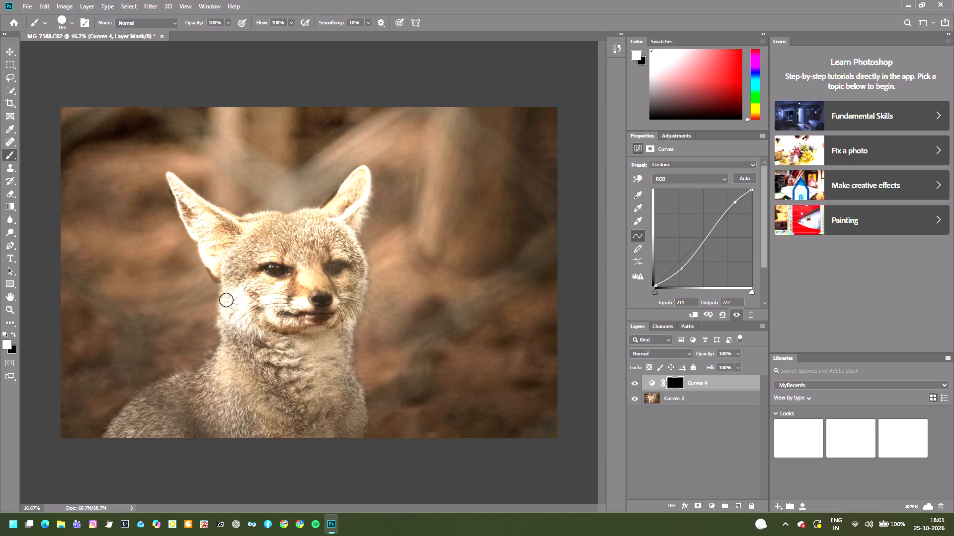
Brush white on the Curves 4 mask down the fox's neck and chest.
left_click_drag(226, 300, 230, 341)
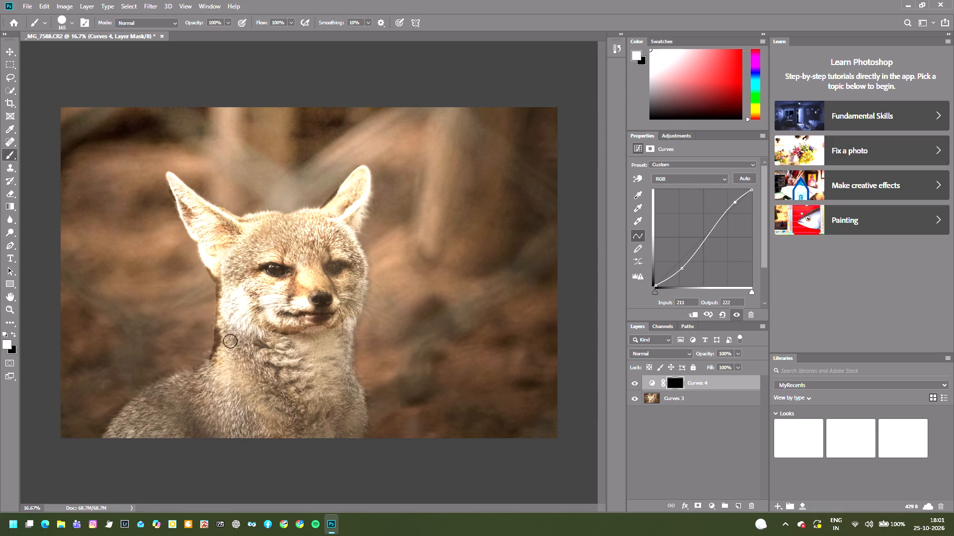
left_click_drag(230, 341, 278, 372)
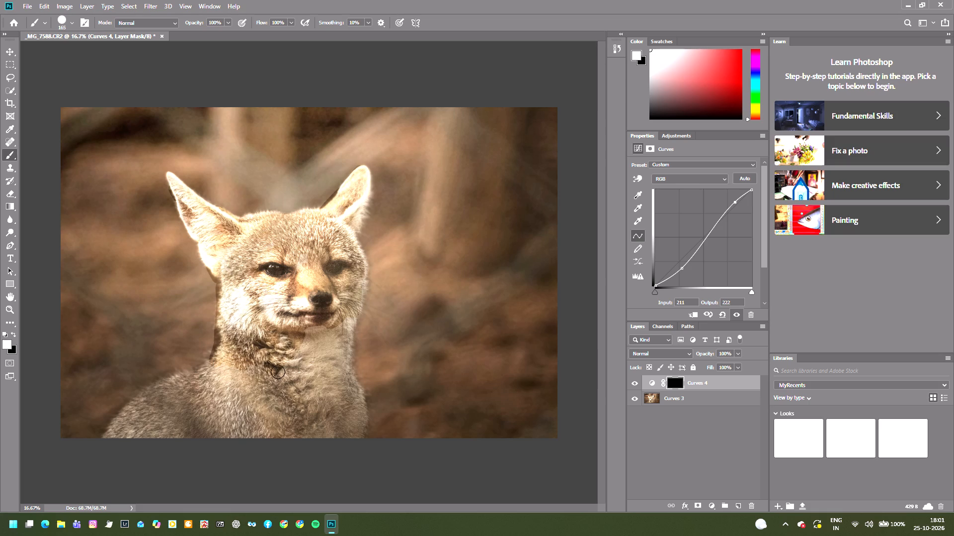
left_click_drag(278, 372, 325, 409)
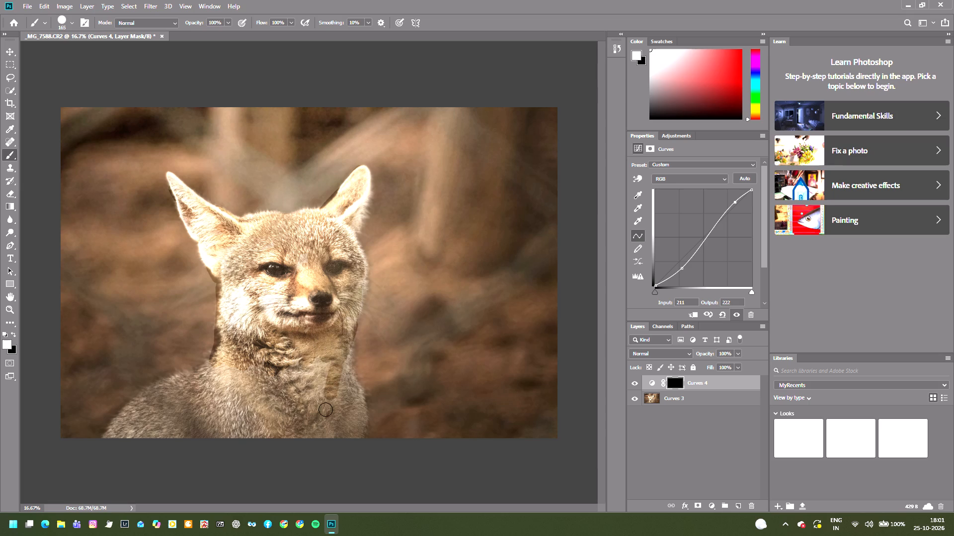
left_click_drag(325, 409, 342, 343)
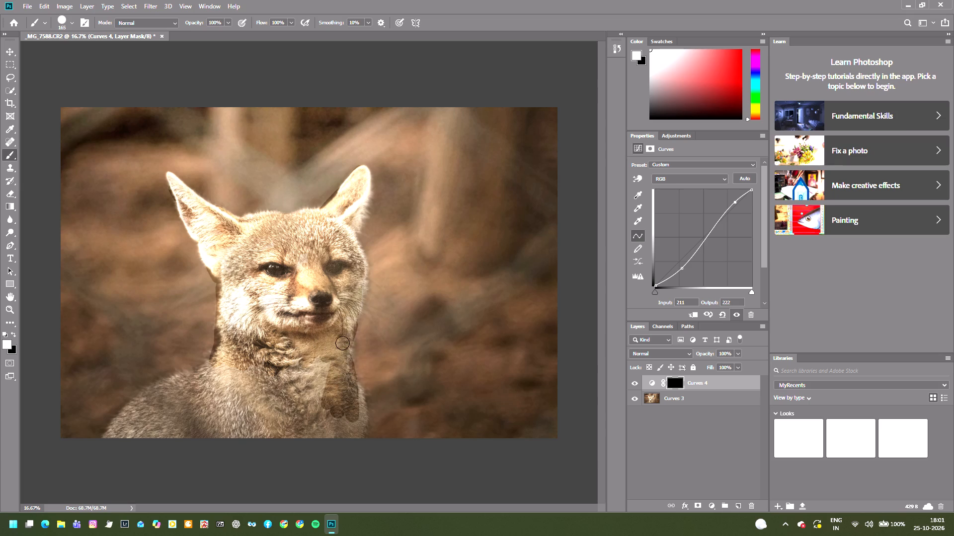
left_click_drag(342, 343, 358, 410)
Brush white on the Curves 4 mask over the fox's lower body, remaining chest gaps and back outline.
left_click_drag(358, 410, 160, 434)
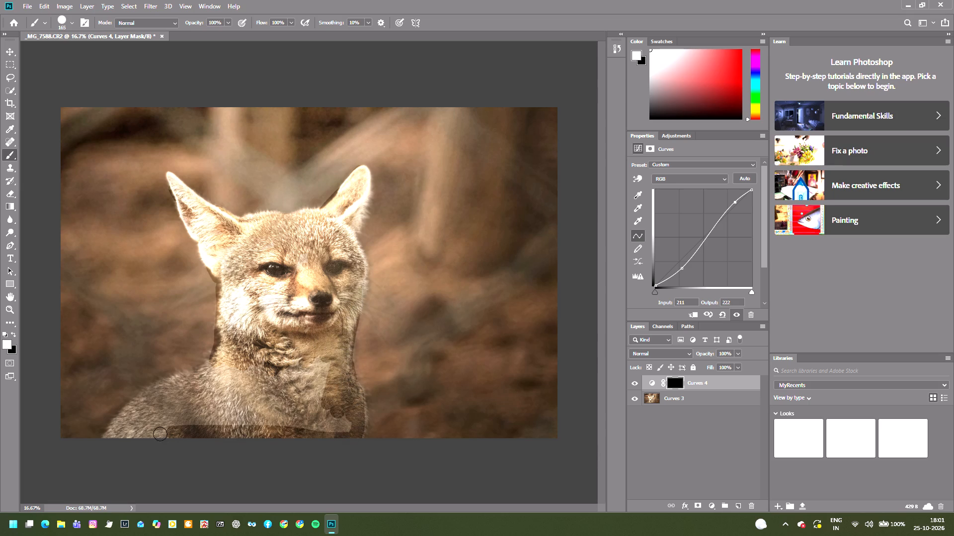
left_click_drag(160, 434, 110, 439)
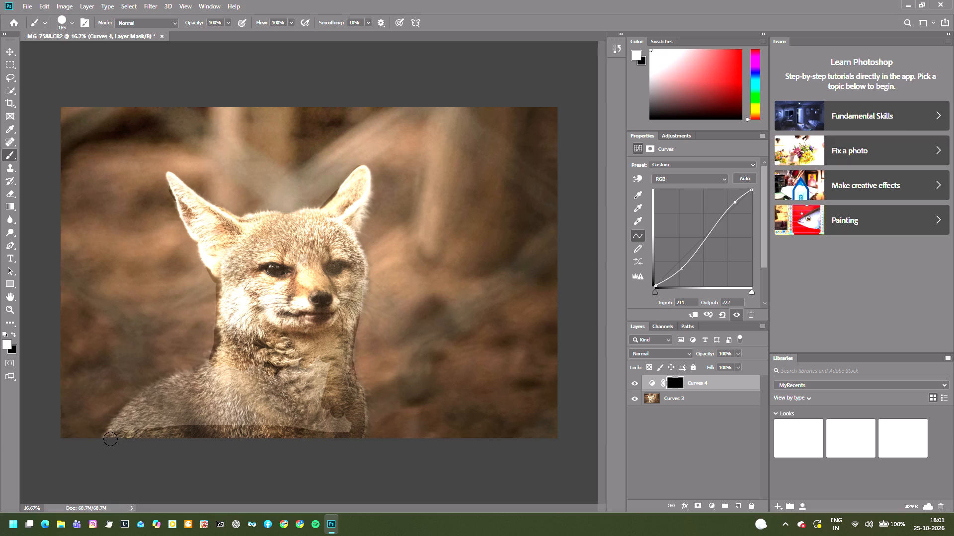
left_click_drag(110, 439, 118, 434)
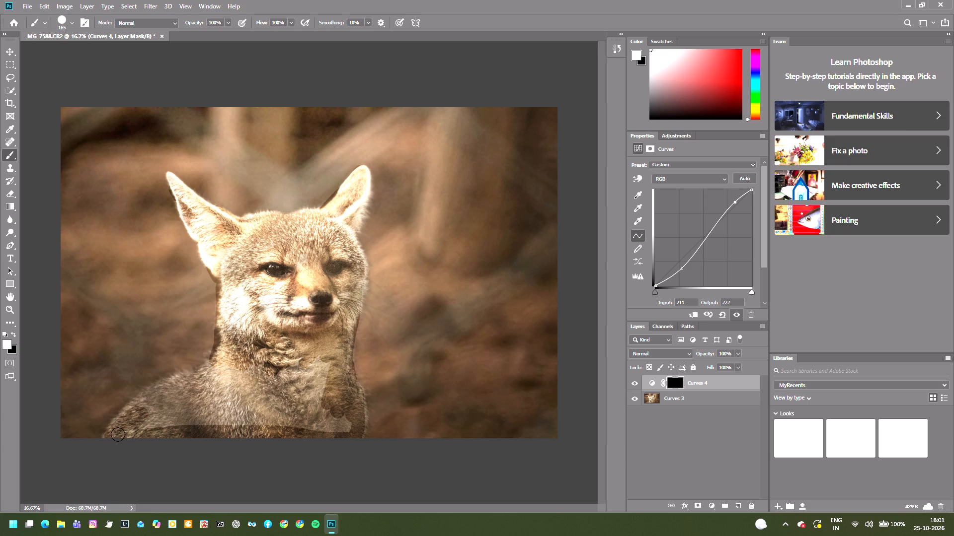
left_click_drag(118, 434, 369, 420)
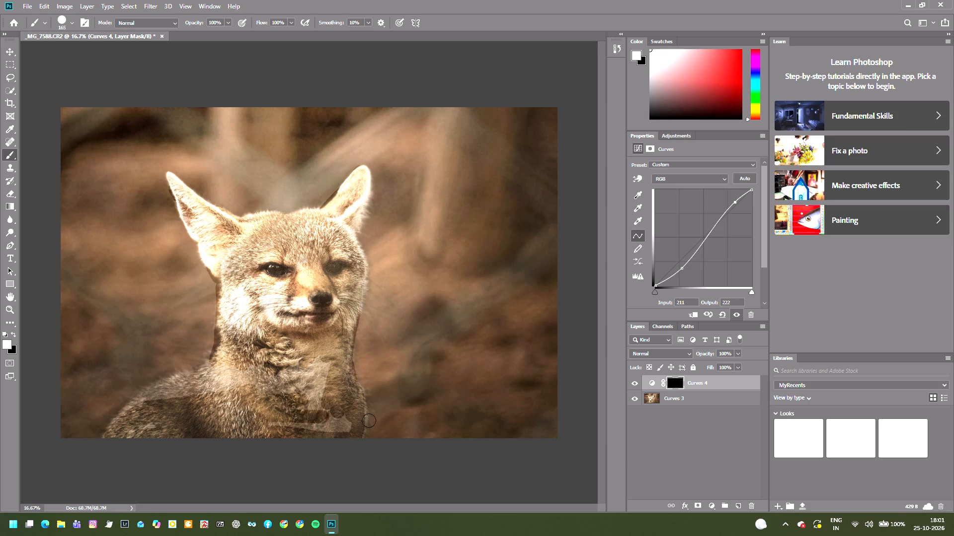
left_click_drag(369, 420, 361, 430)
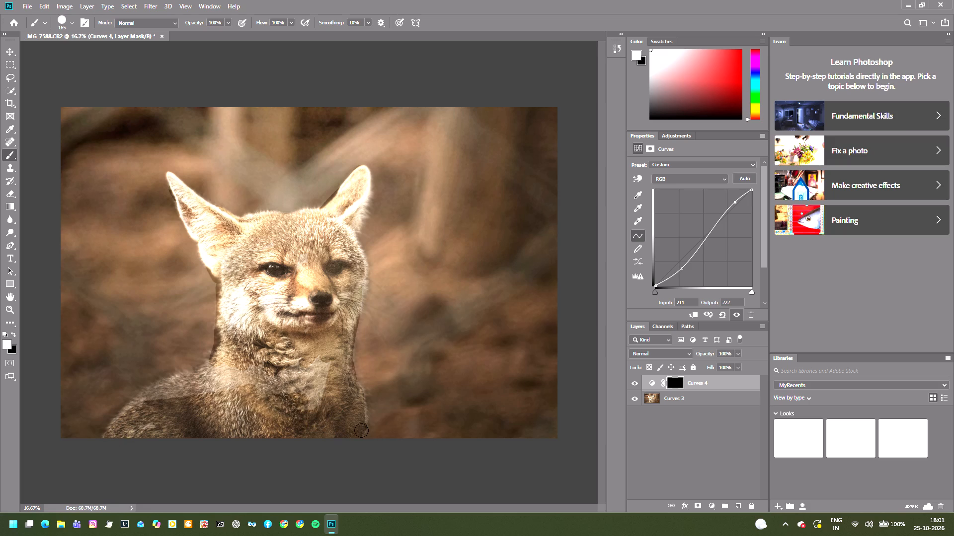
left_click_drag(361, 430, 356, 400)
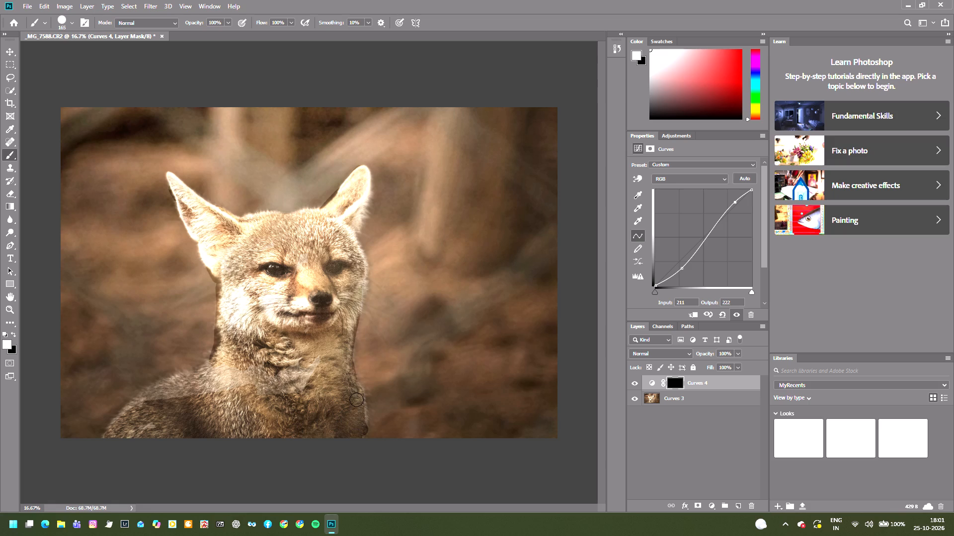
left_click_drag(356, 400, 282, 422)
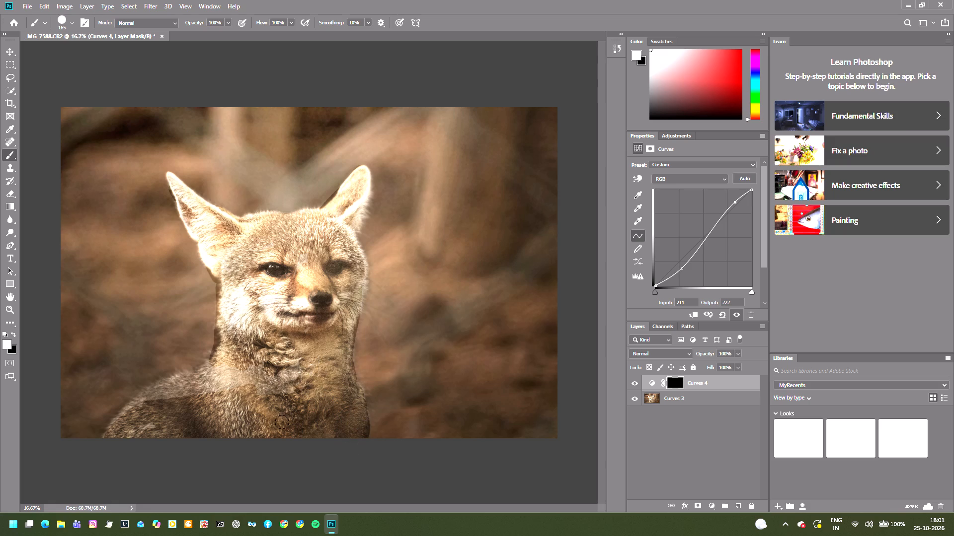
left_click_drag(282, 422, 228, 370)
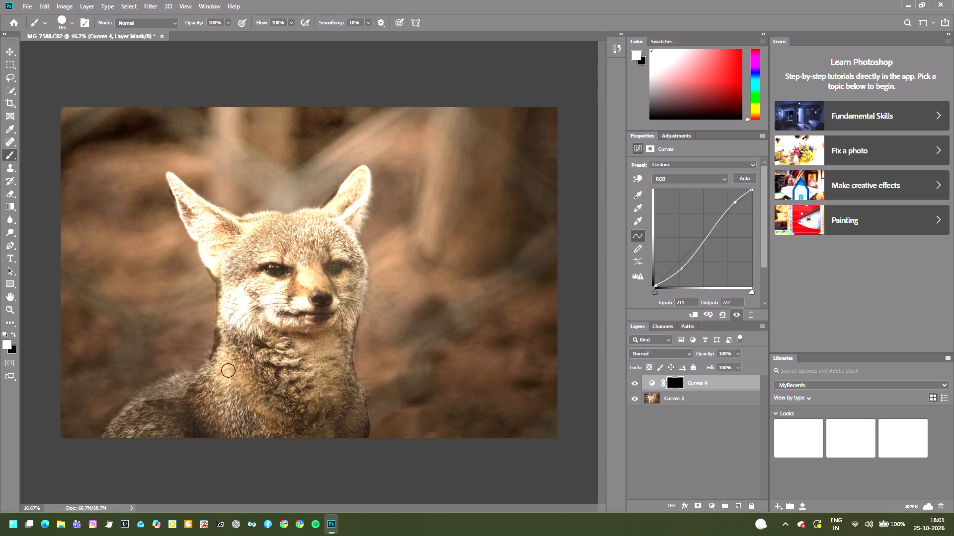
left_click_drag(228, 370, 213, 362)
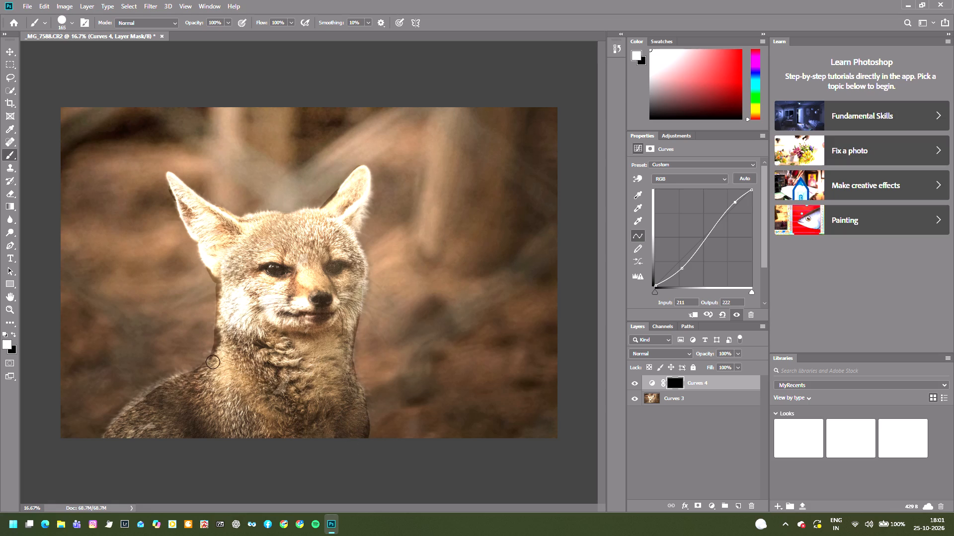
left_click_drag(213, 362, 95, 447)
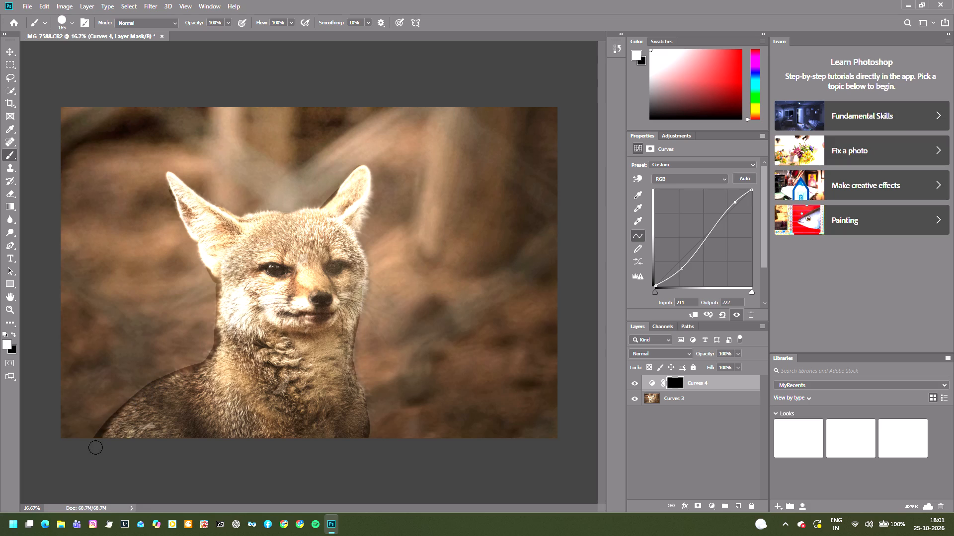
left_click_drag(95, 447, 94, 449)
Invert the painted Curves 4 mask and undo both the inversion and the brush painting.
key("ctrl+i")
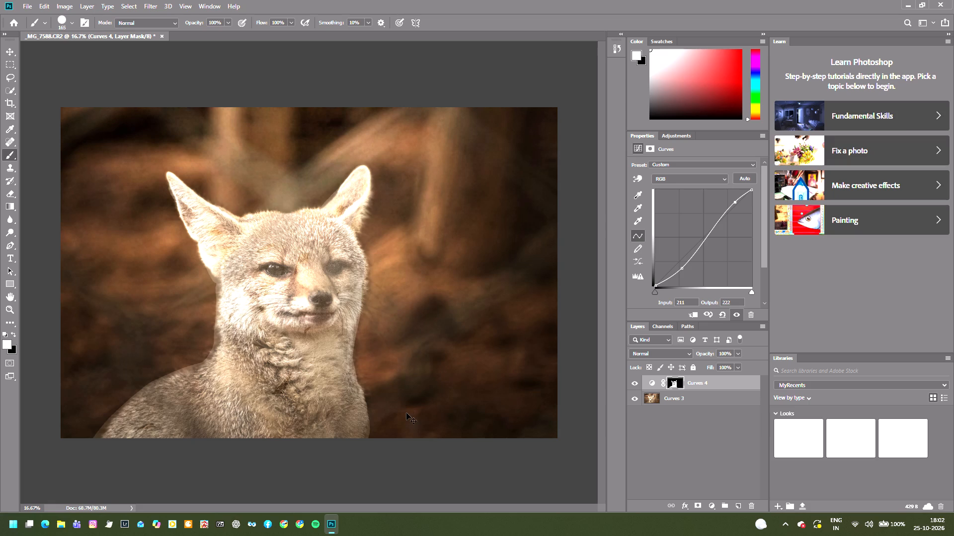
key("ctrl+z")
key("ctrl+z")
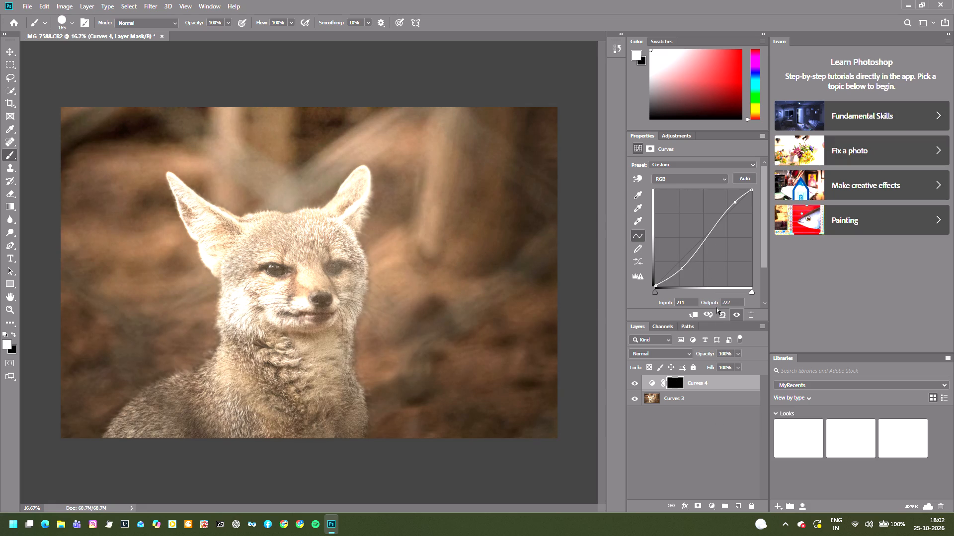
Draw a reversed radial gradient on the Curves 4 mask from the photo's top centre down to near its lower edge.
key("g")
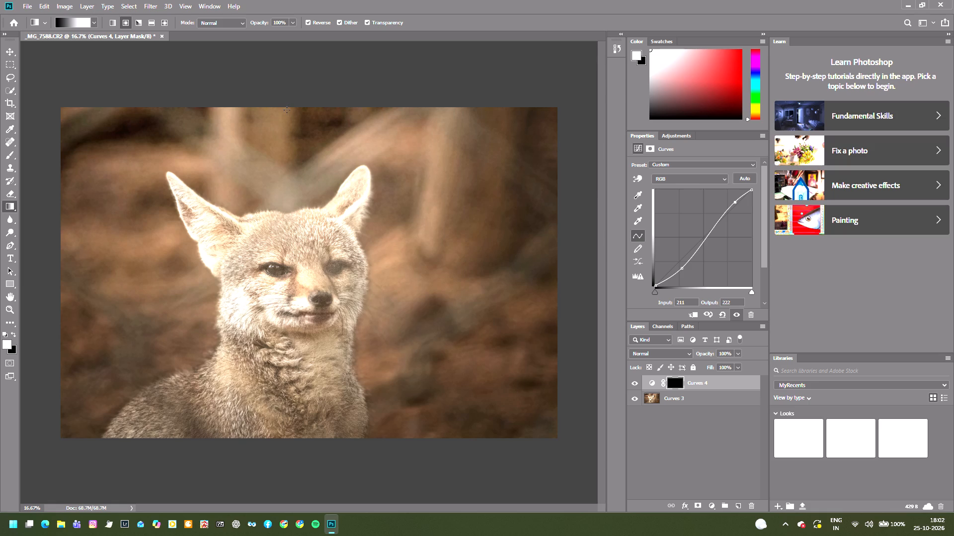
left_click_drag(287, 110, 286, 278)
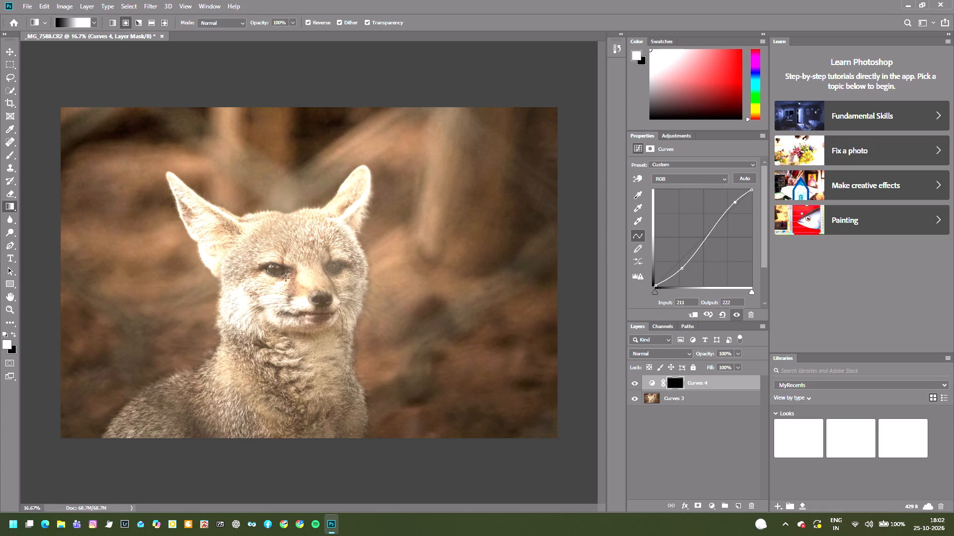
left_click_drag(274, 115, 276, 438)
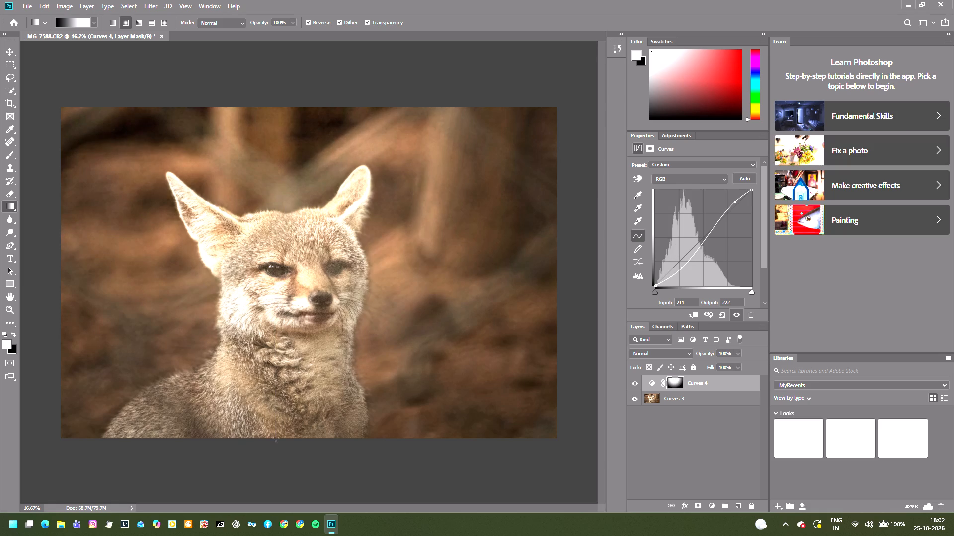
left_click_drag(284, 115, 280, 405)
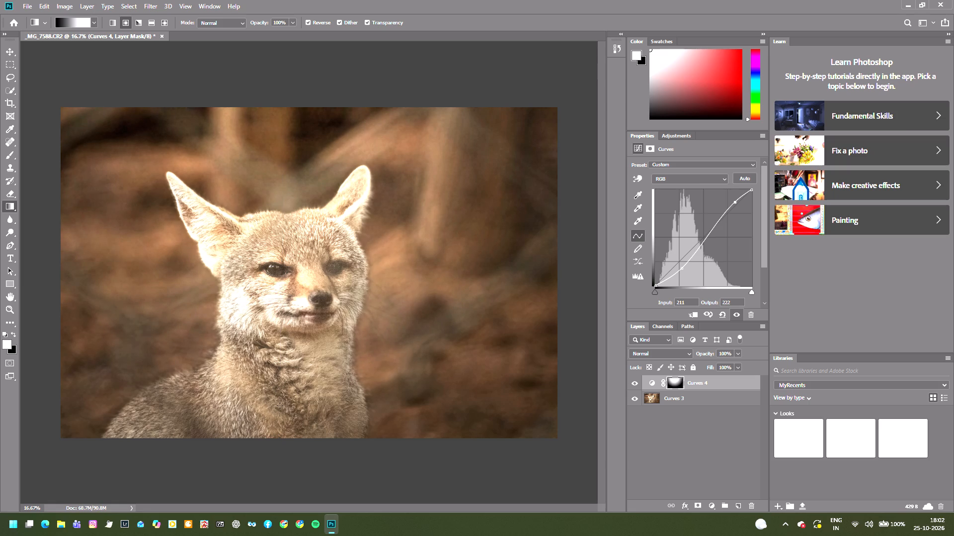
Redraw the reversed radial gradient on the Curves 4 mask, from the background right of the fox's ears diagonally past the photo's lower-left corner.
left_click_drag(257, 127, 259, 425)
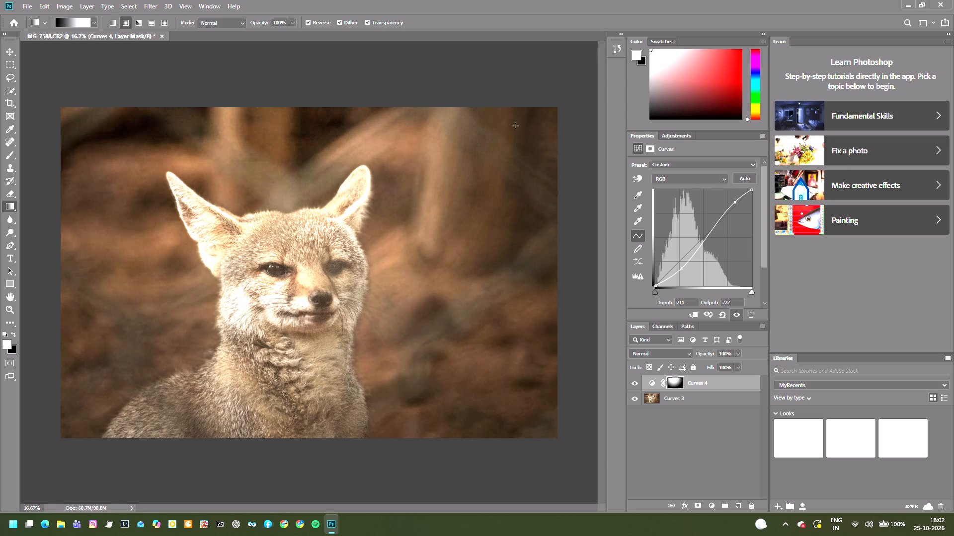
left_click_drag(368, 117, 203, 535)
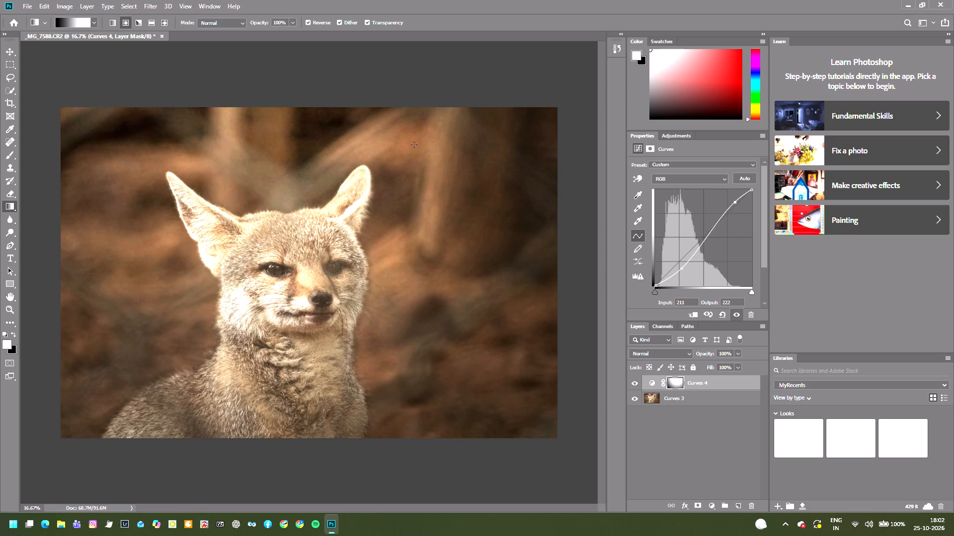
left_click_drag(454, 120, 184, 534)
left_click_drag(502, 157, 418, 228)
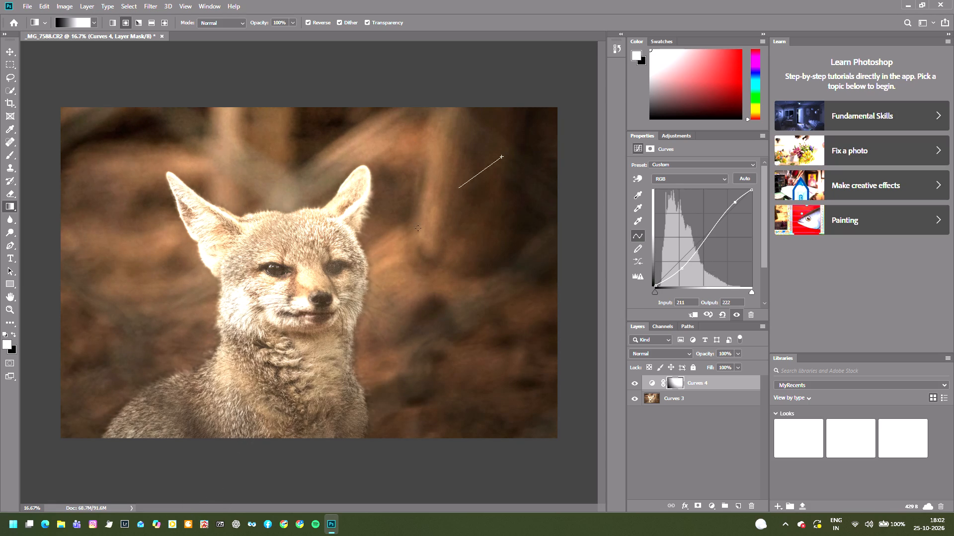
left_click_drag(418, 228, 116, 535)
left_click_drag(467, 158, 24, 535)
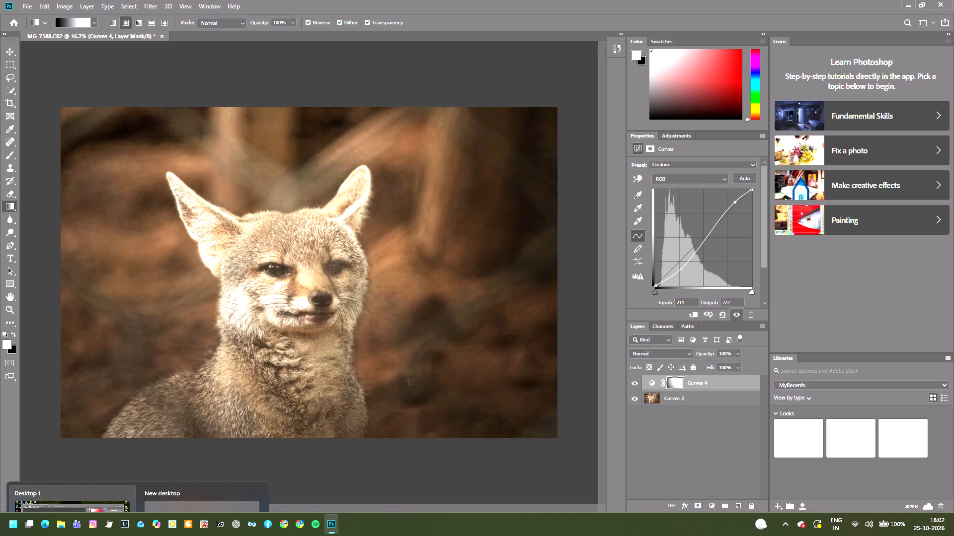
key("i")
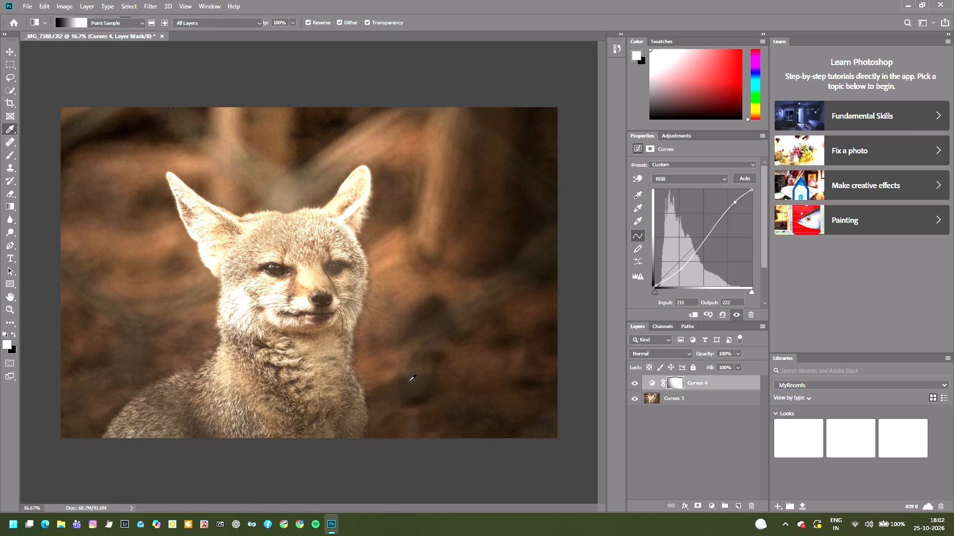
left_click(579, 463)
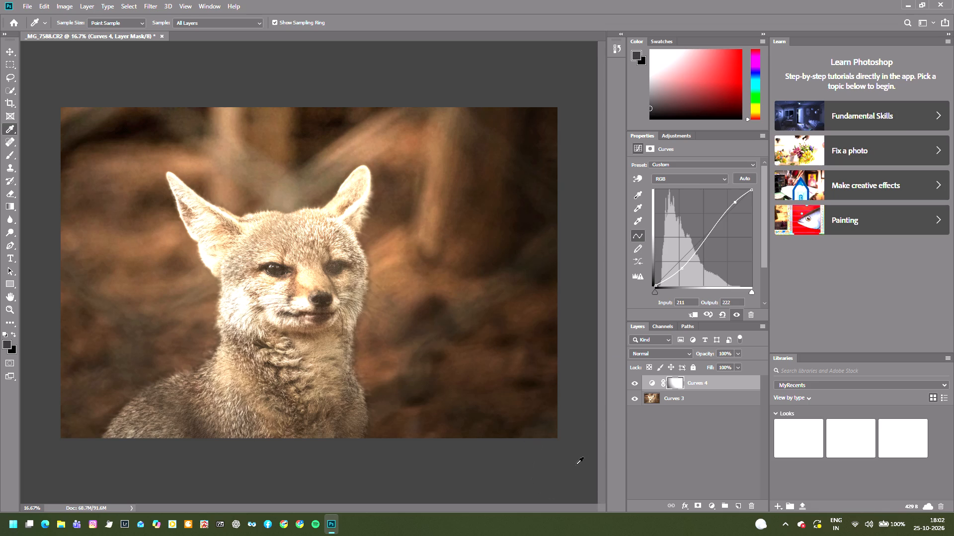
key("Escape")
left_click(694, 481)
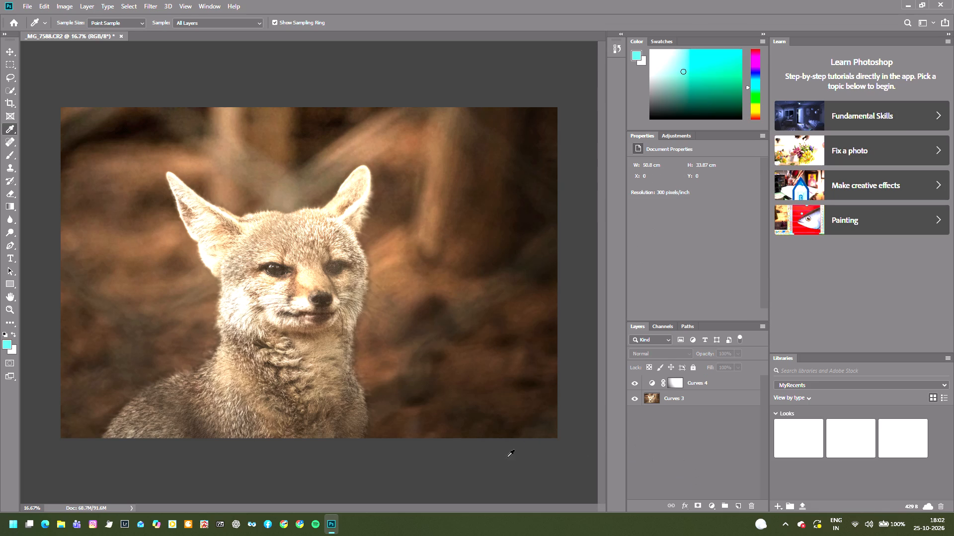
Add a Hue/Saturation adjustment layer above Curves 4 and set its Saturation to -10.
left_click(683, 135)
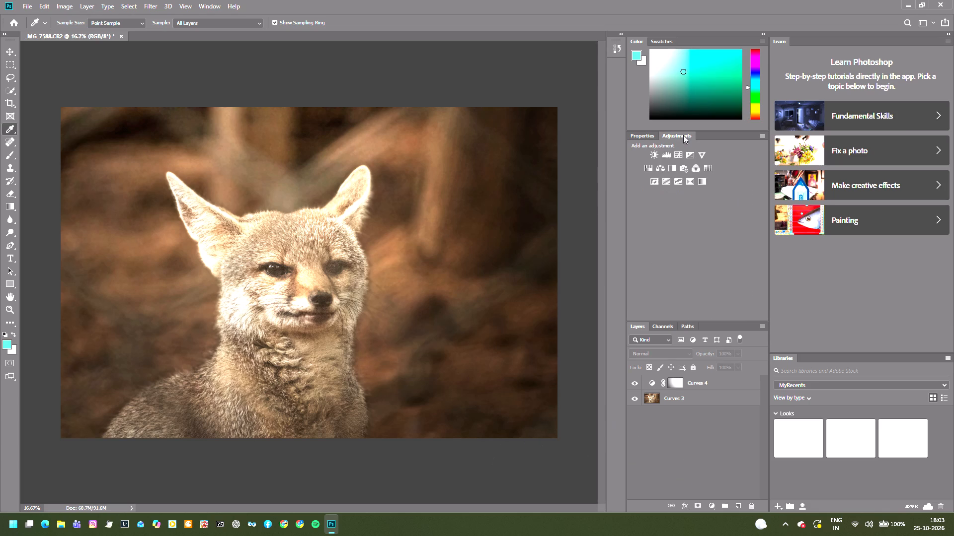
left_click(648, 165)
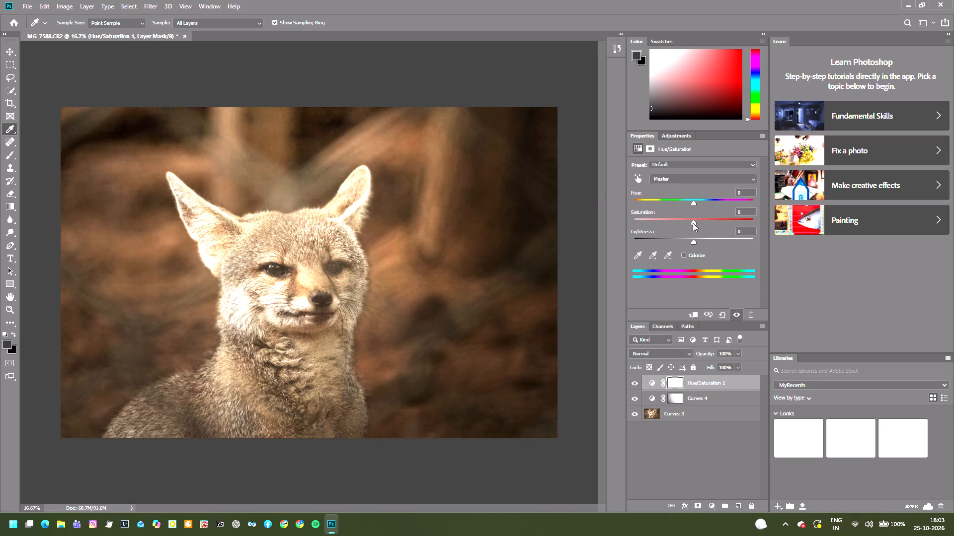
left_click_drag(693, 223, 690, 223)
left_click_drag(690, 223, 688, 223)
Duplicate the Hue/Saturation 1 layer in the same document under the name ki.
left_click(697, 485)
right_click(705, 452)
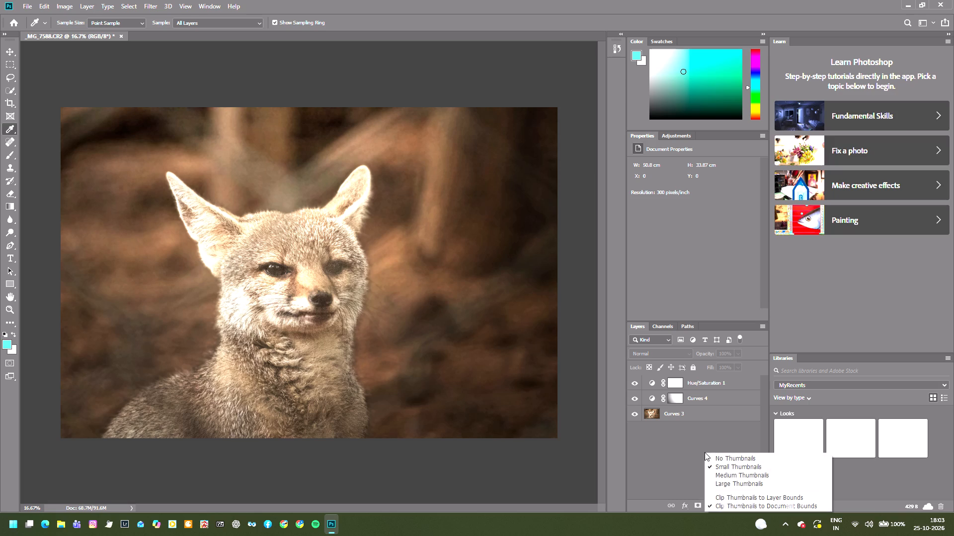
left_click(681, 460)
left_click(703, 378)
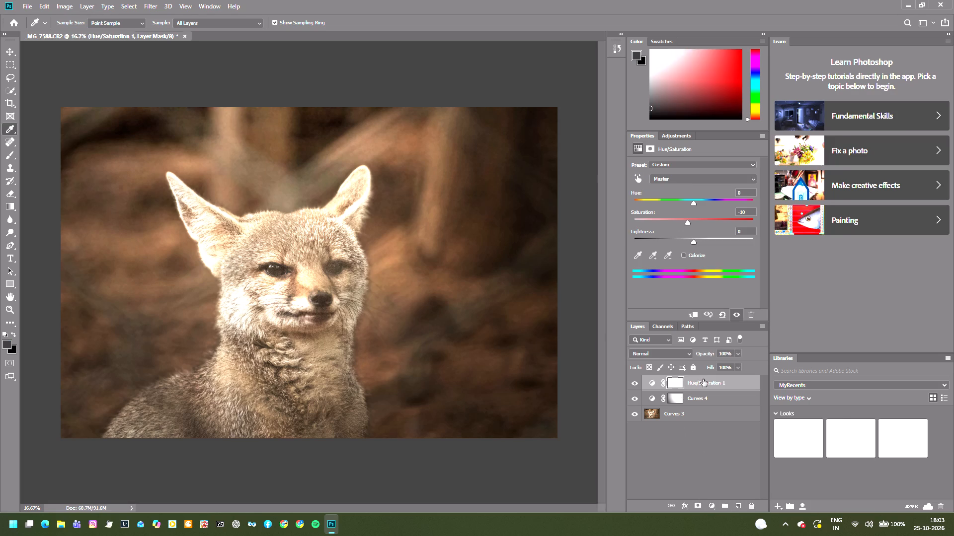
right_click(703, 384)
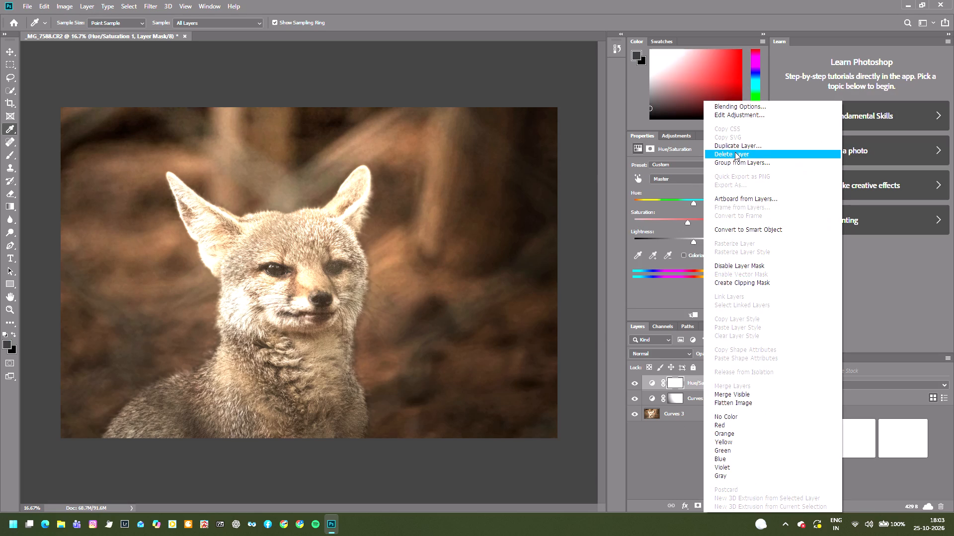
left_click(735, 147)
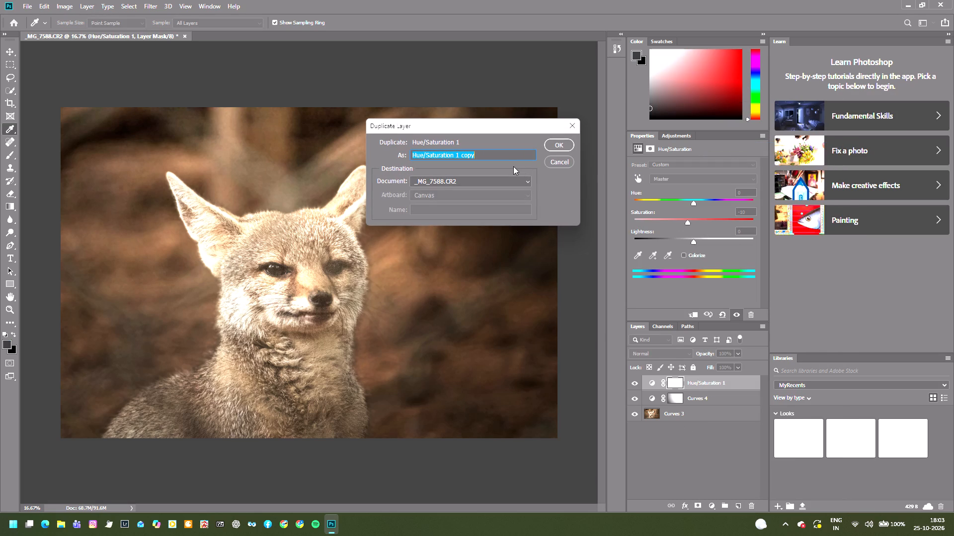
type("ki")
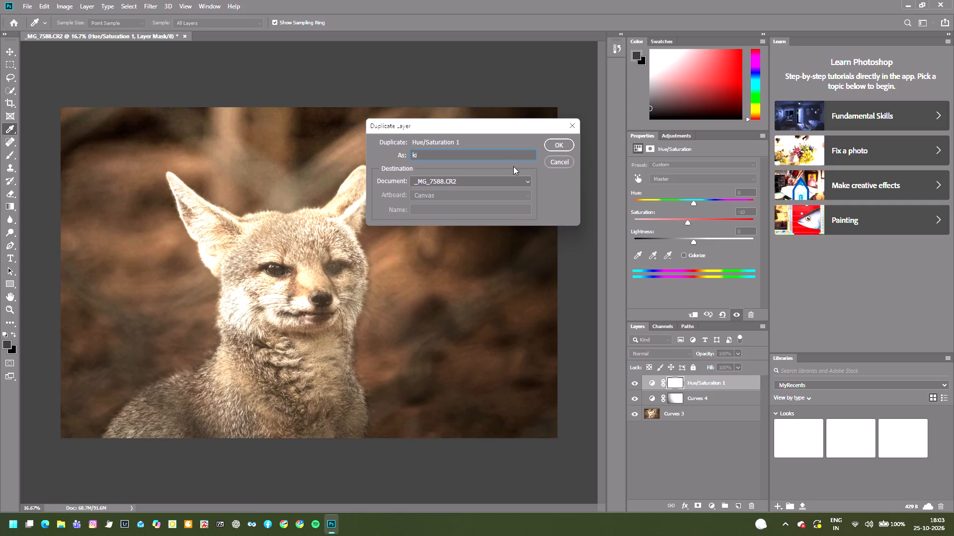
key("Return")
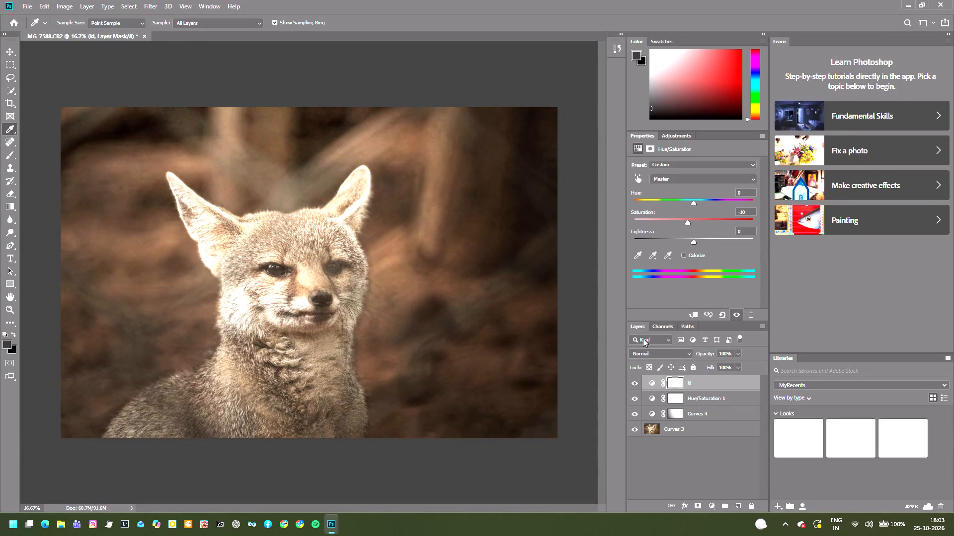
Set the ki layer's blend mode to Soft Light.
left_click(649, 349)
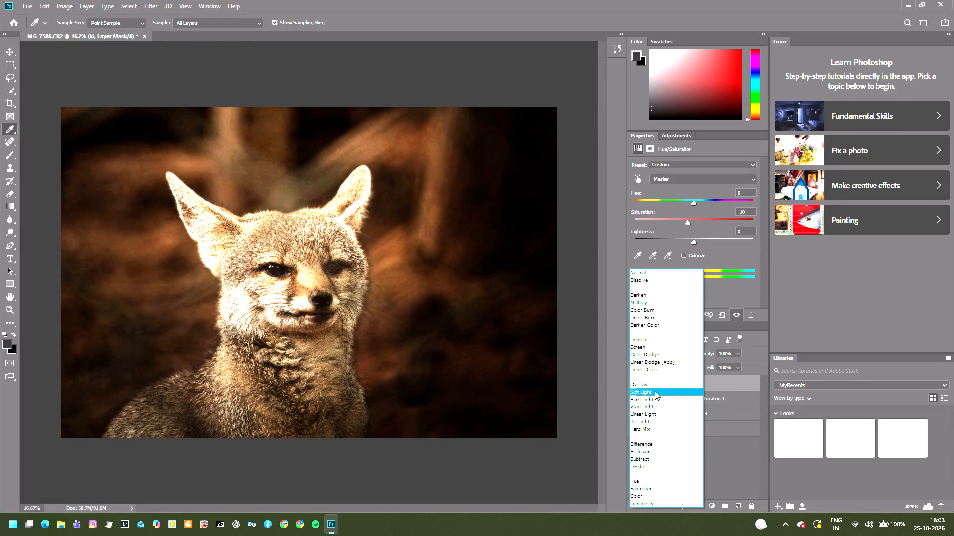
left_click(655, 391)
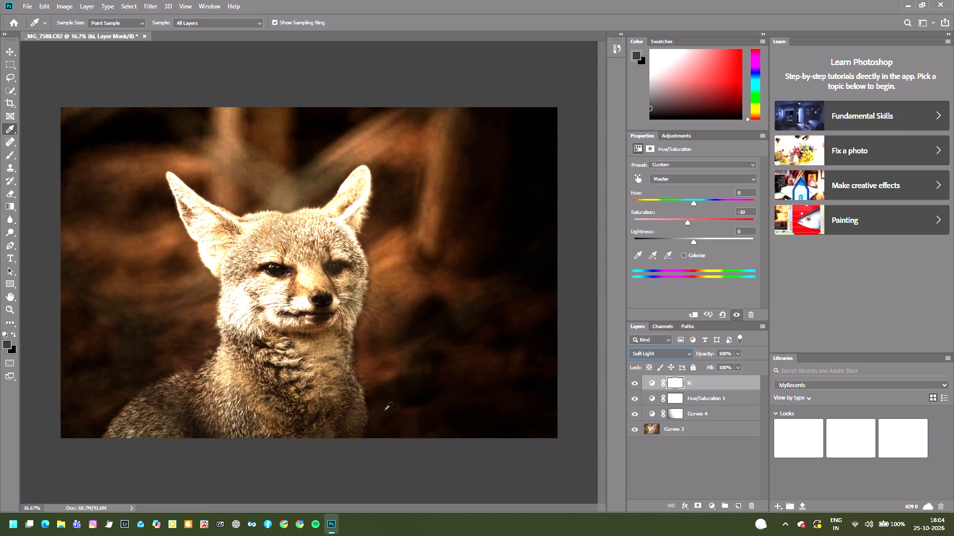
Apply a Gaussian Blur with a radius of 6.6 pixels to the ki layer's mask.
left_click(150, 9)
left_click(227, 115)
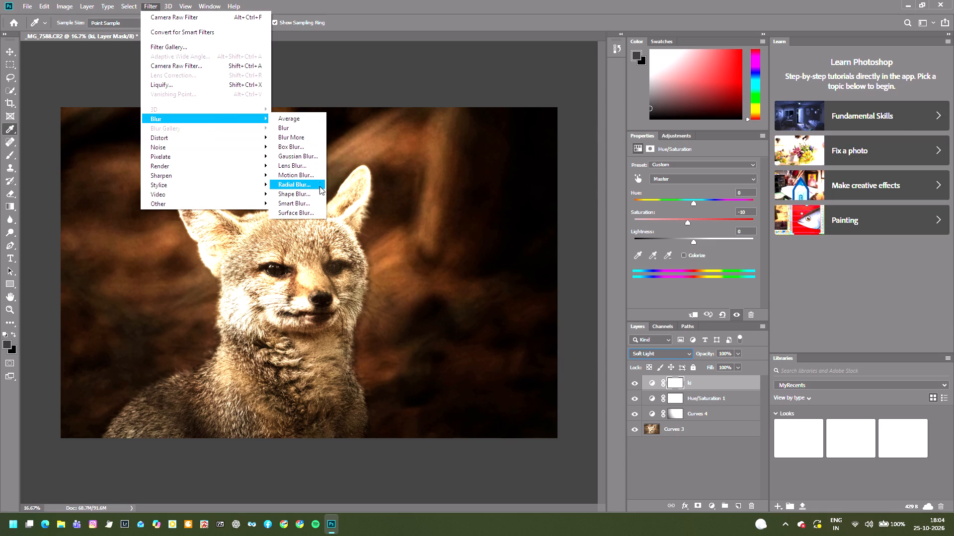
left_click(298, 156)
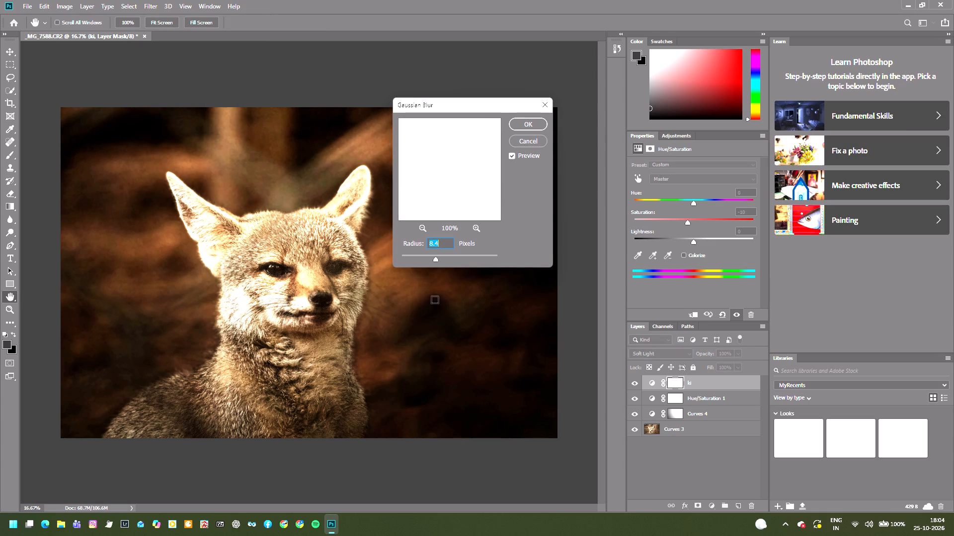
left_click_drag(436, 258, 450, 260)
left_click_drag(450, 260, 434, 260)
left_click_drag(434, 260, 399, 260)
left_click(414, 257)
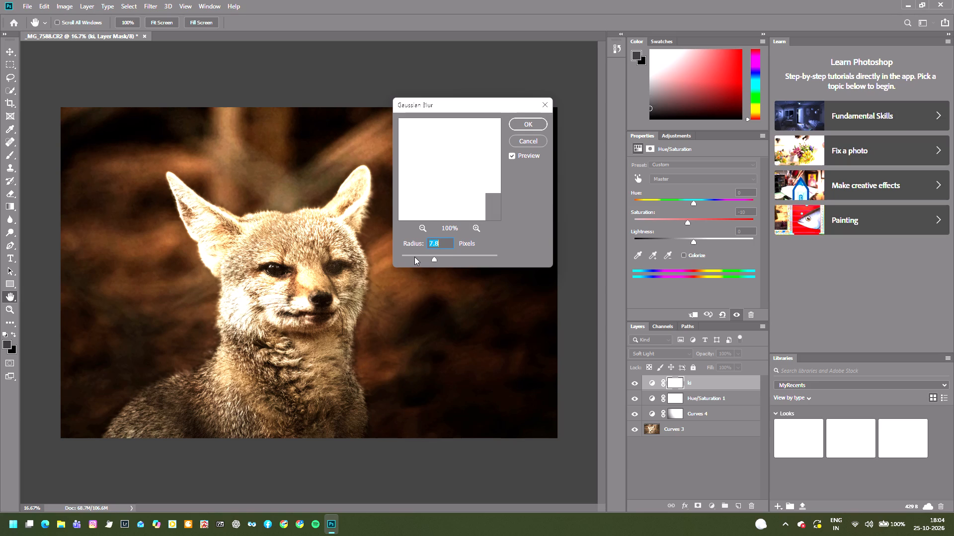
left_click_drag(432, 259, 412, 257)
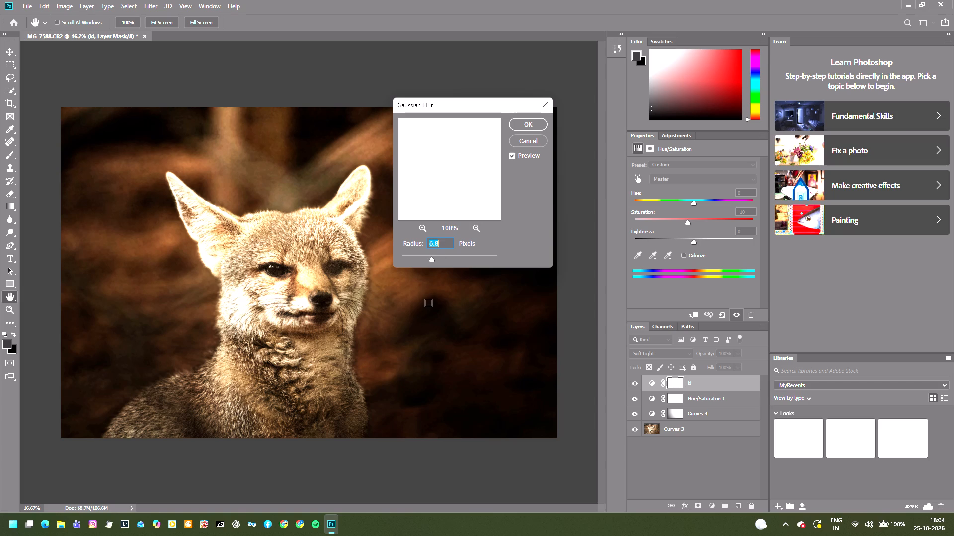
left_click_drag(432, 260, 425, 260)
left_click_drag(425, 261, 431, 264)
left_click(528, 127)
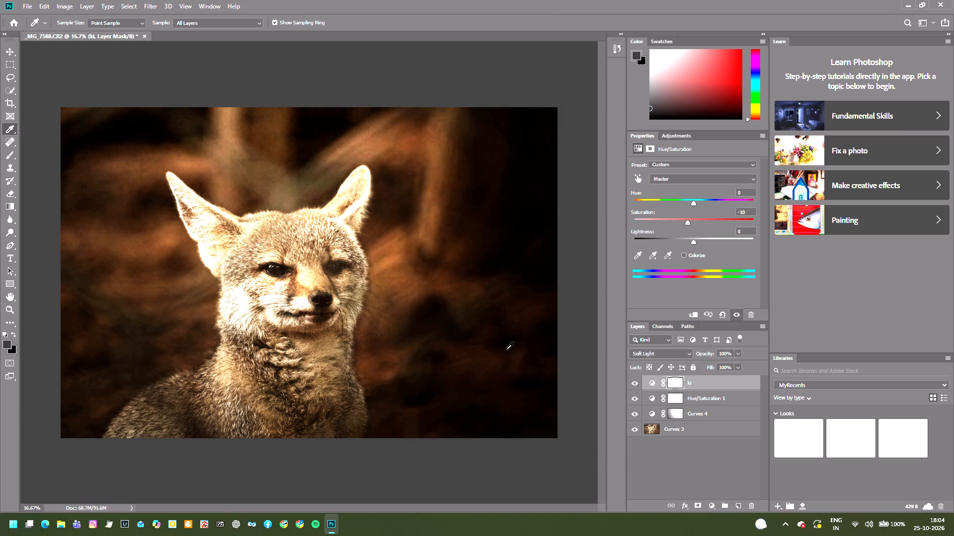
Add a Curves adjustment layer above ki and darken its RGB curve with points at input/output 125/104, 196/170 and 45/34.
left_click(685, 134)
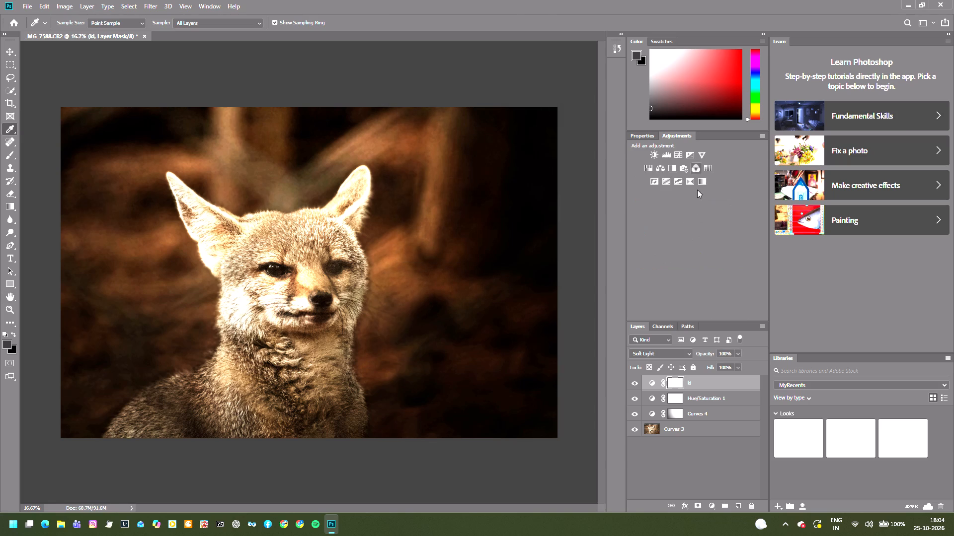
left_click(677, 151)
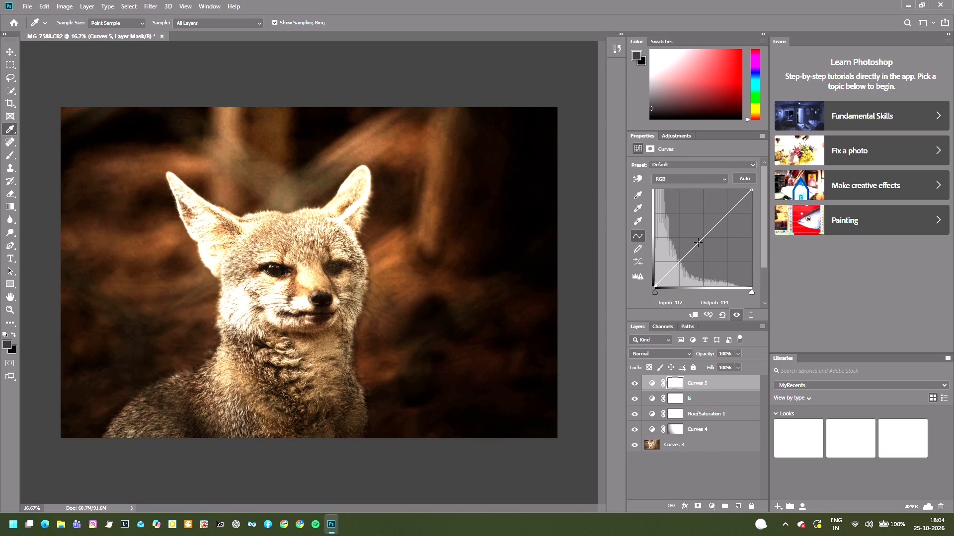
left_click(698, 242)
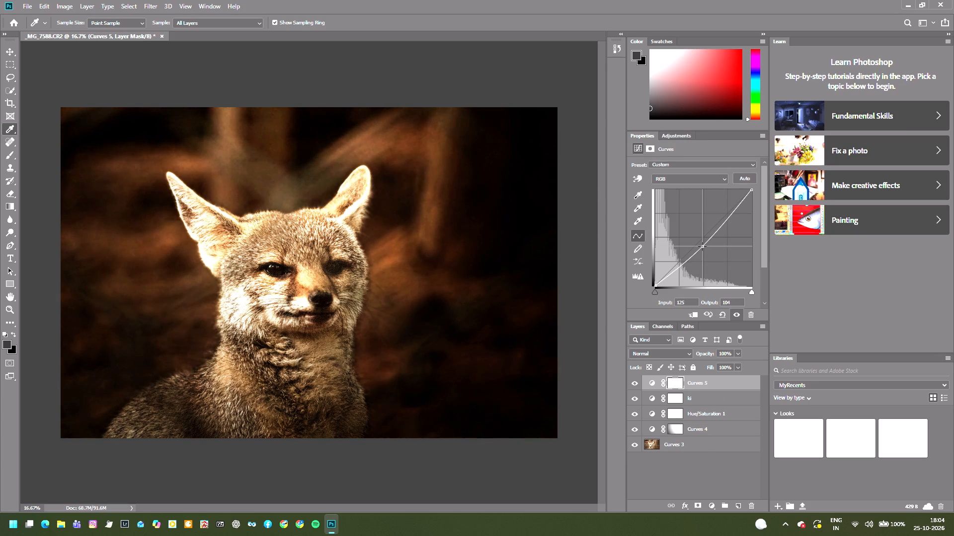
left_click(728, 220)
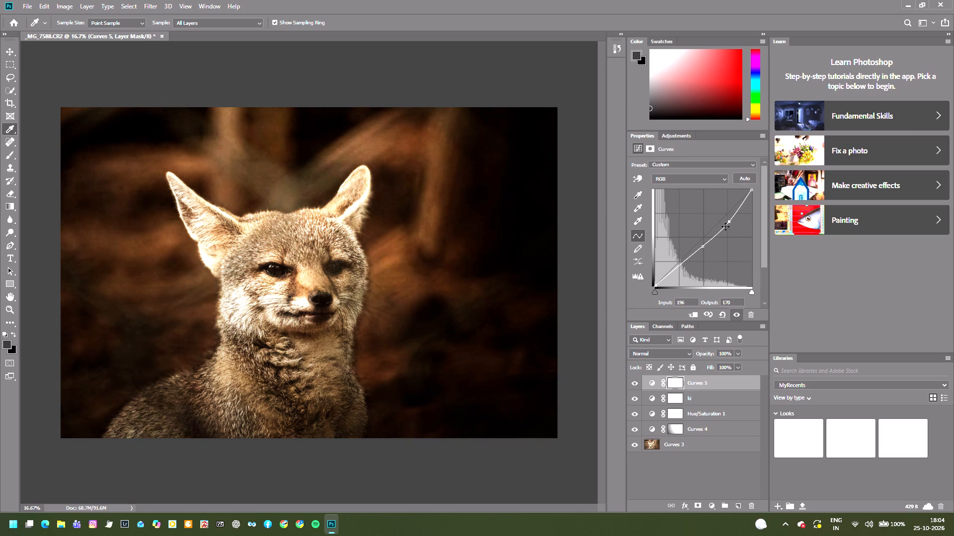
left_click(671, 274)
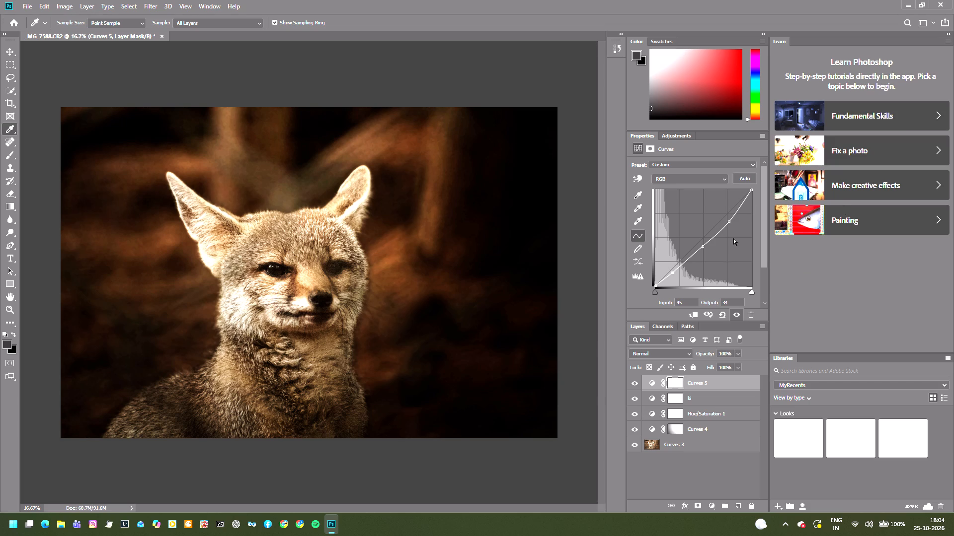
Add a Vibrance adjustment layer above Curves 5.
left_click(669, 133)
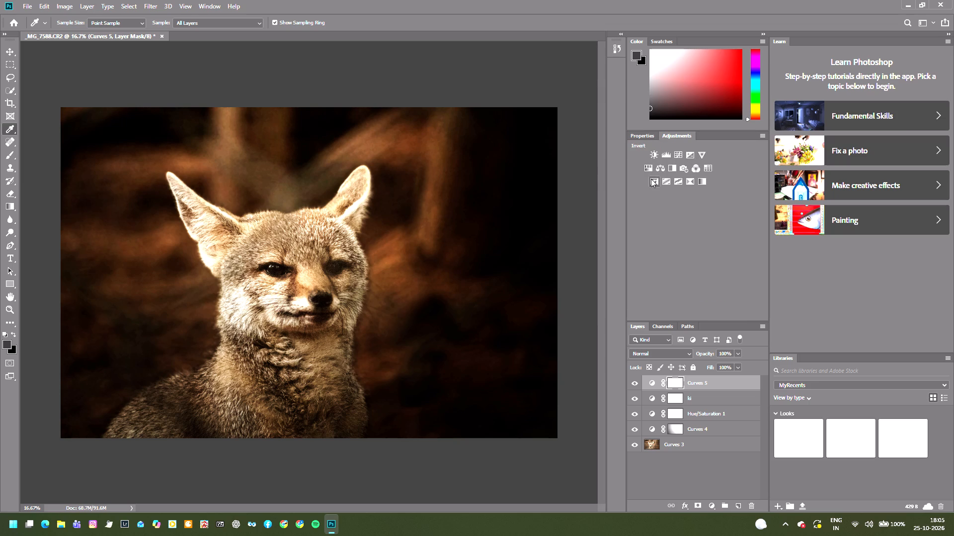
left_click(700, 155)
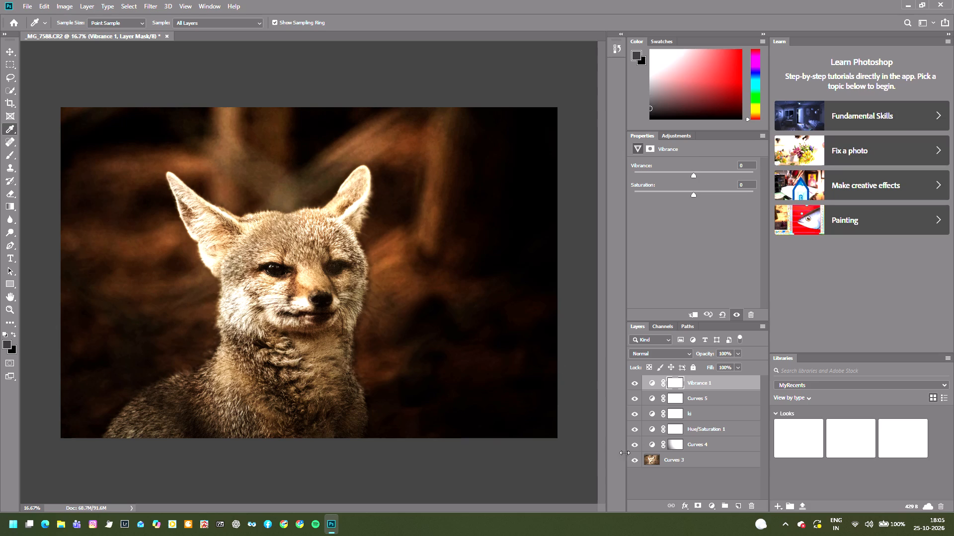
left_click(576, 480)
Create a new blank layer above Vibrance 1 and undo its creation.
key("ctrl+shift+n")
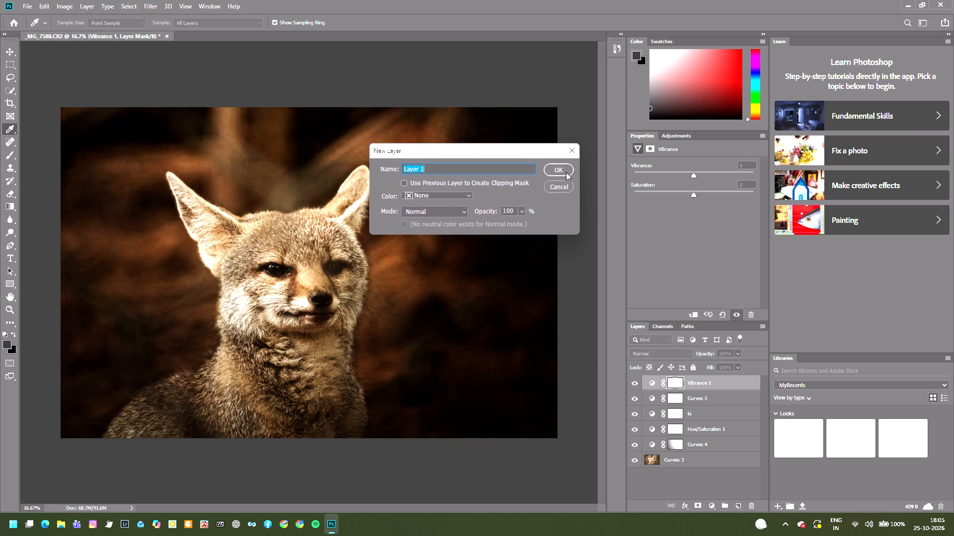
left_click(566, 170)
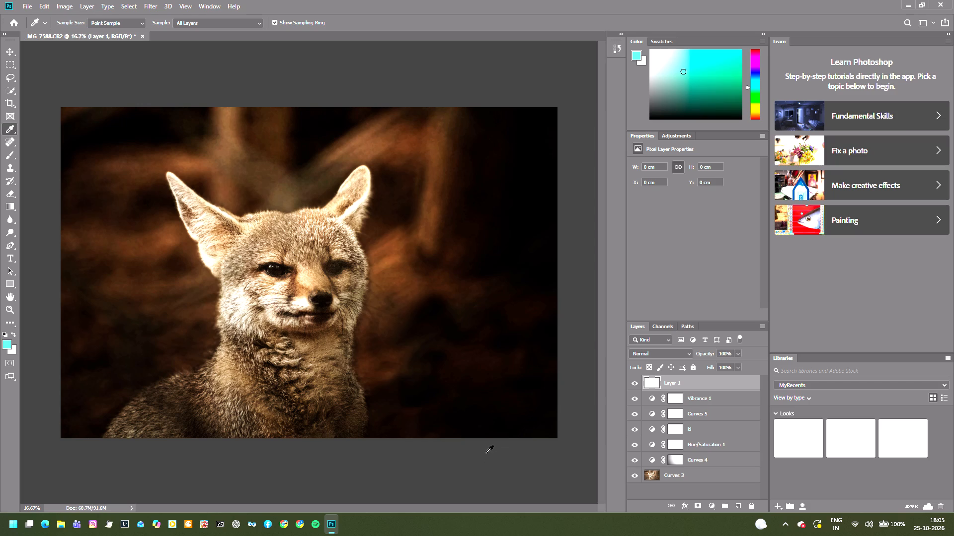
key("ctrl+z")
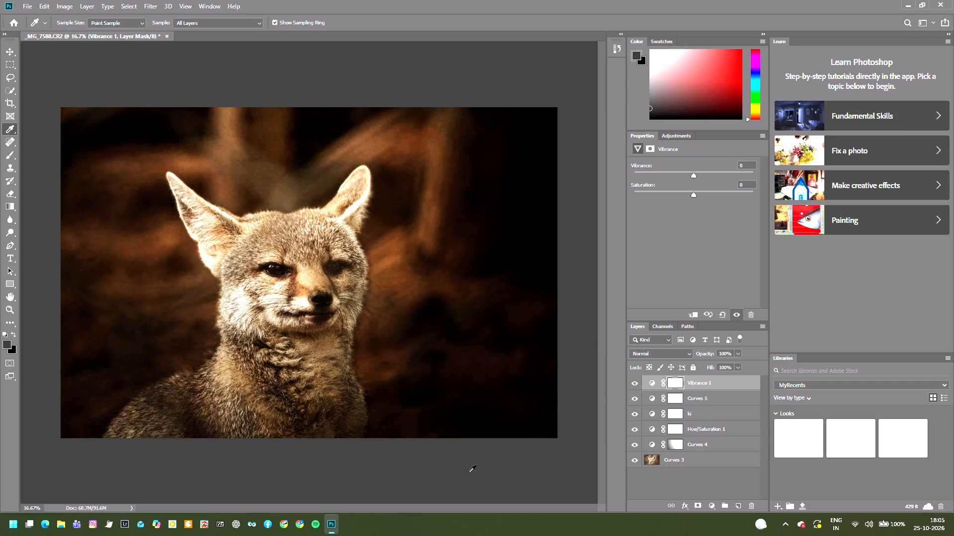
Create a new blank layer named Layer 1 above Vibrance 1, with no colour label, Normal mode and 100% opacity.
key("ctrl+shift+n")
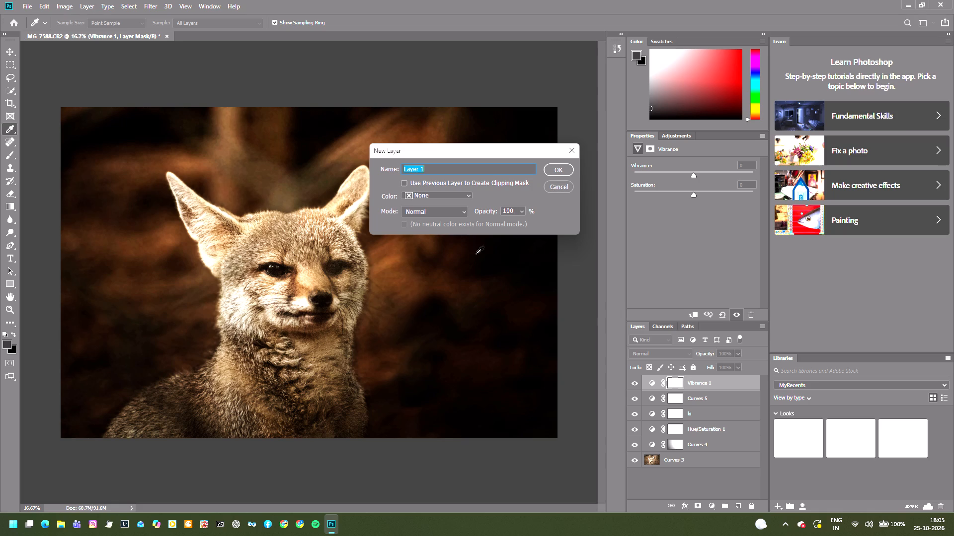
left_click(466, 215)
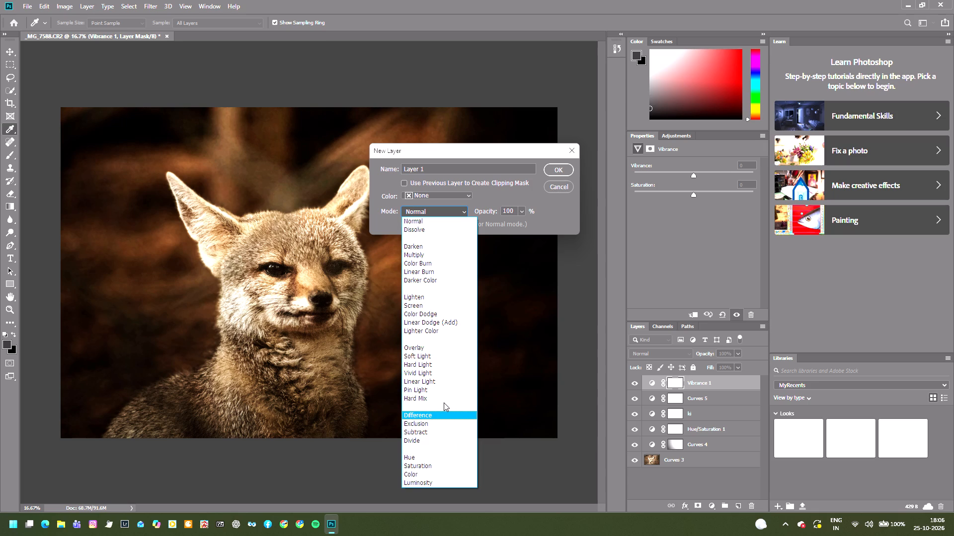
double_click(469, 199)
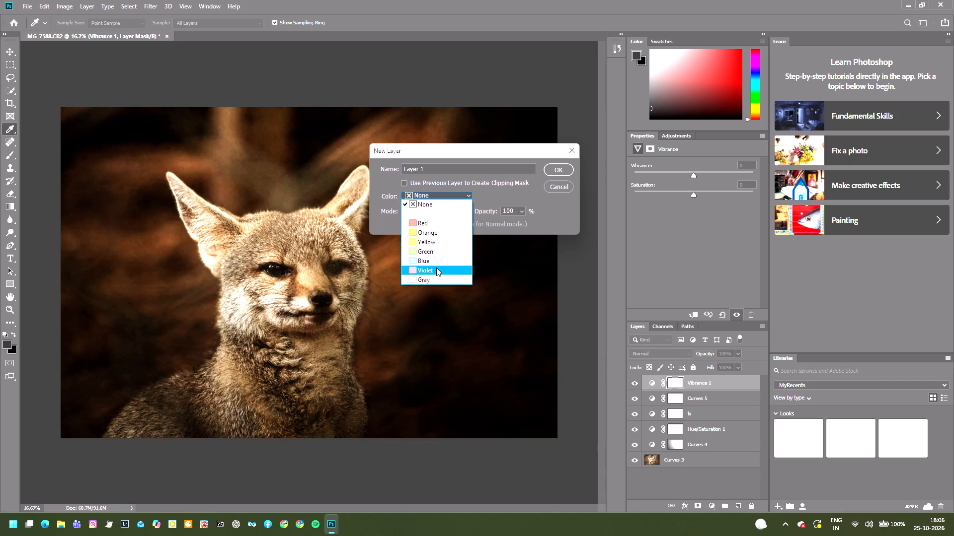
left_click(450, 199)
left_click(497, 193)
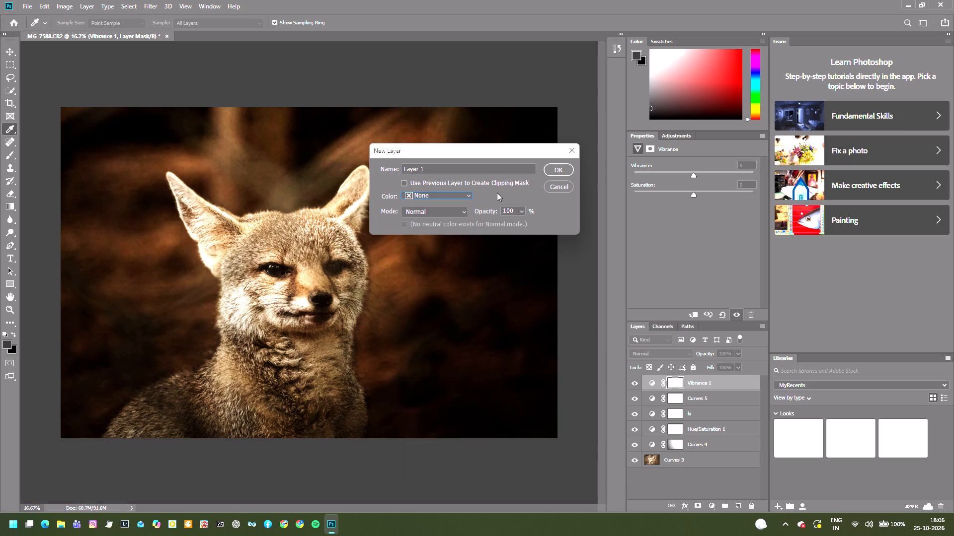
left_click(466, 215)
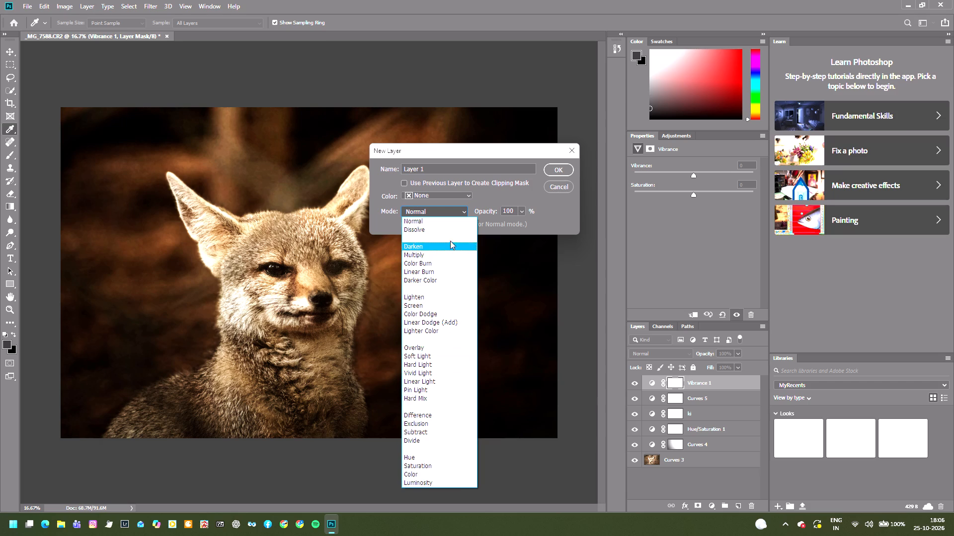
left_click(522, 224)
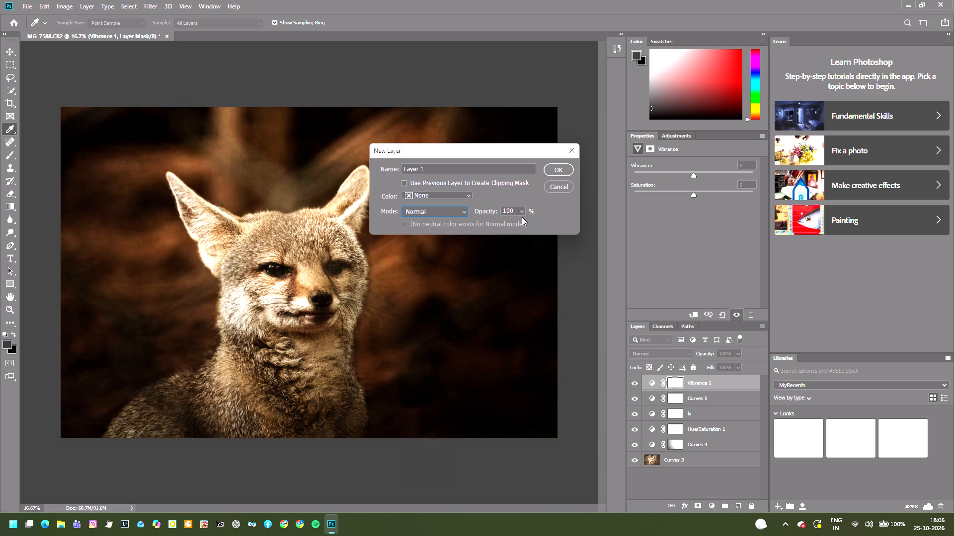
left_click(557, 165)
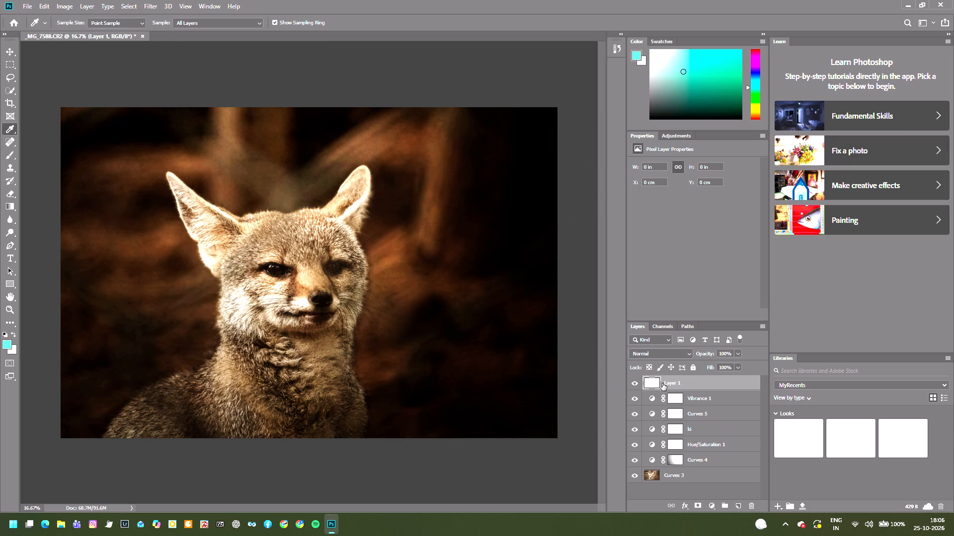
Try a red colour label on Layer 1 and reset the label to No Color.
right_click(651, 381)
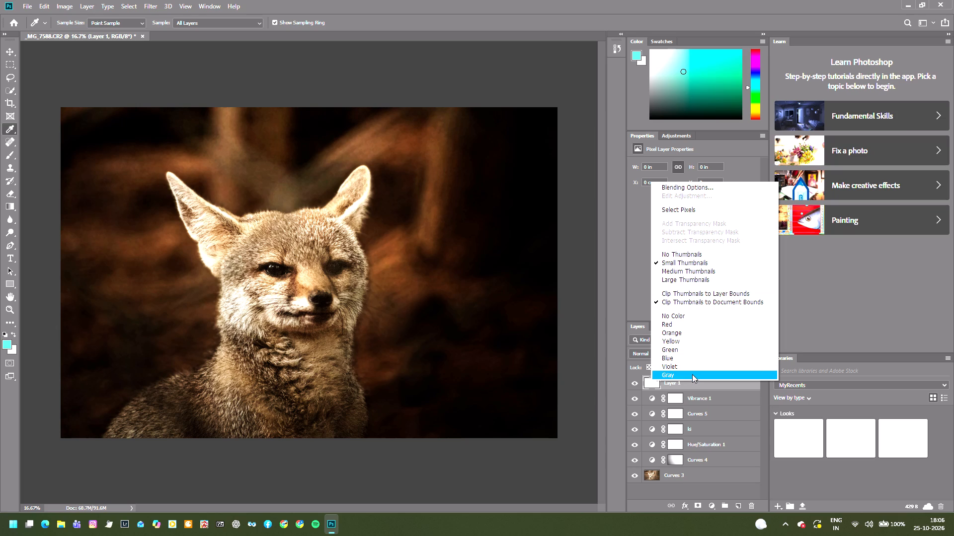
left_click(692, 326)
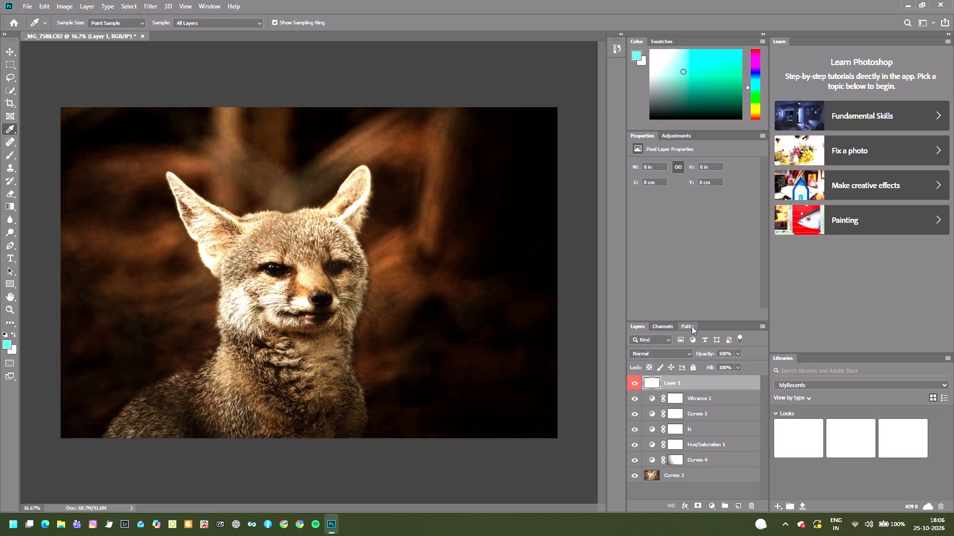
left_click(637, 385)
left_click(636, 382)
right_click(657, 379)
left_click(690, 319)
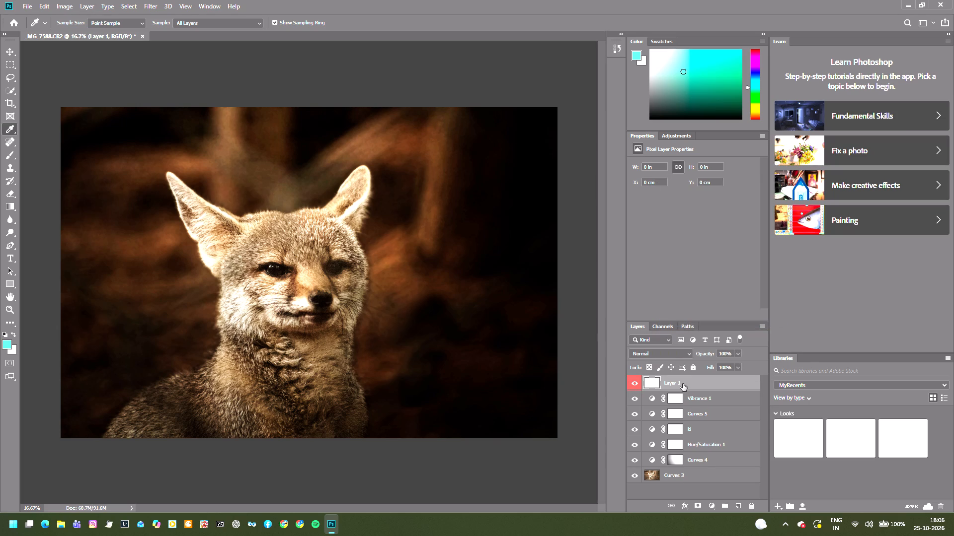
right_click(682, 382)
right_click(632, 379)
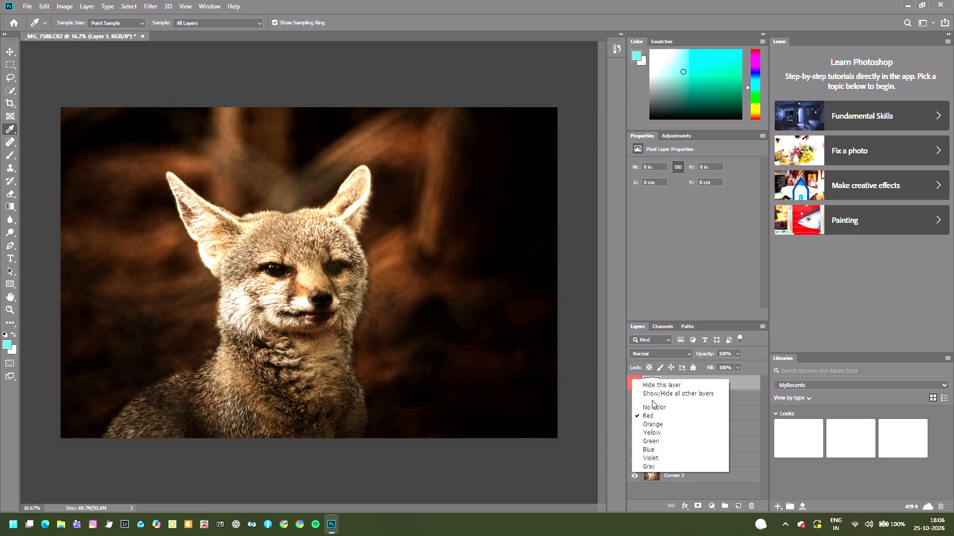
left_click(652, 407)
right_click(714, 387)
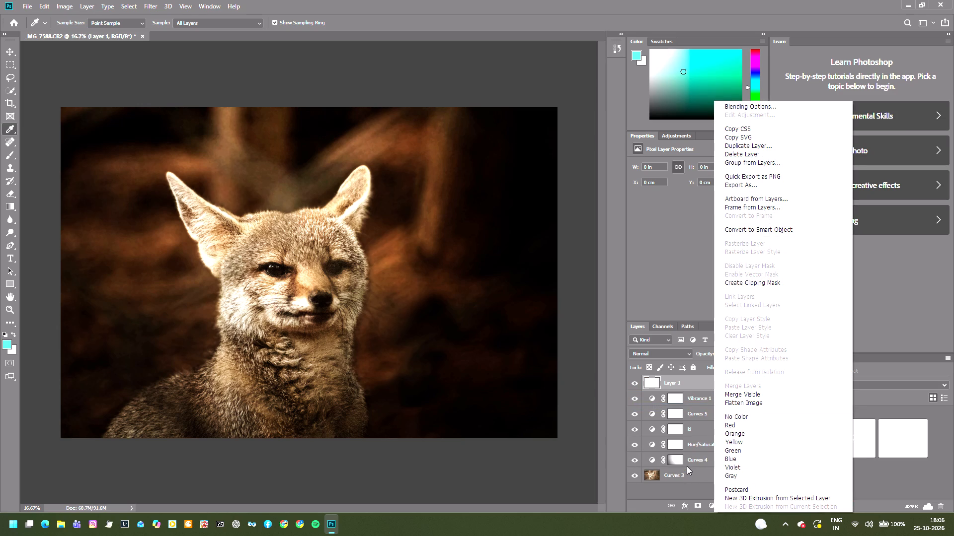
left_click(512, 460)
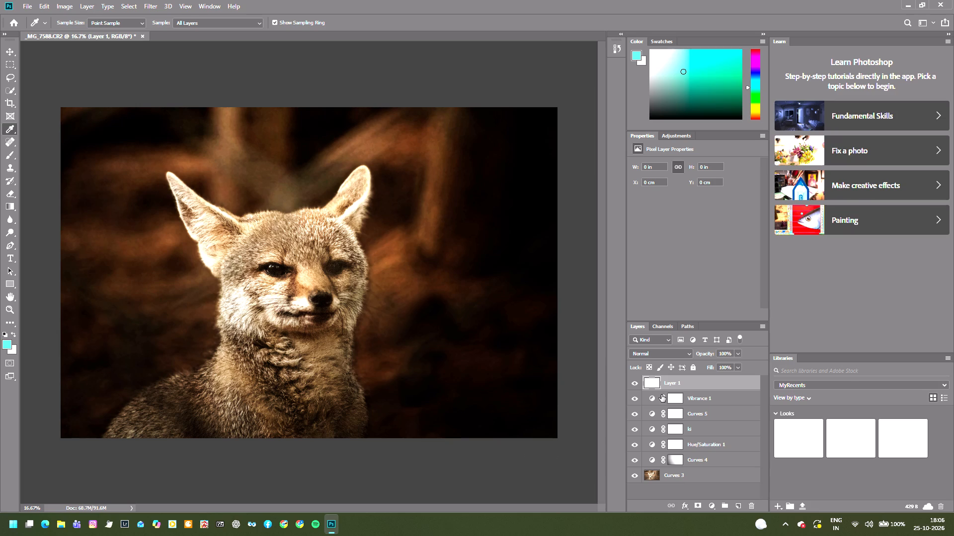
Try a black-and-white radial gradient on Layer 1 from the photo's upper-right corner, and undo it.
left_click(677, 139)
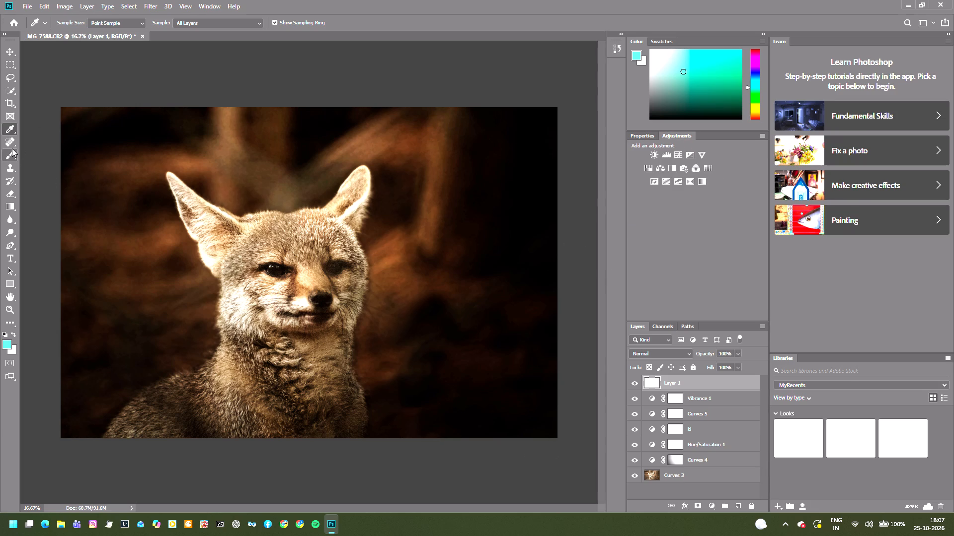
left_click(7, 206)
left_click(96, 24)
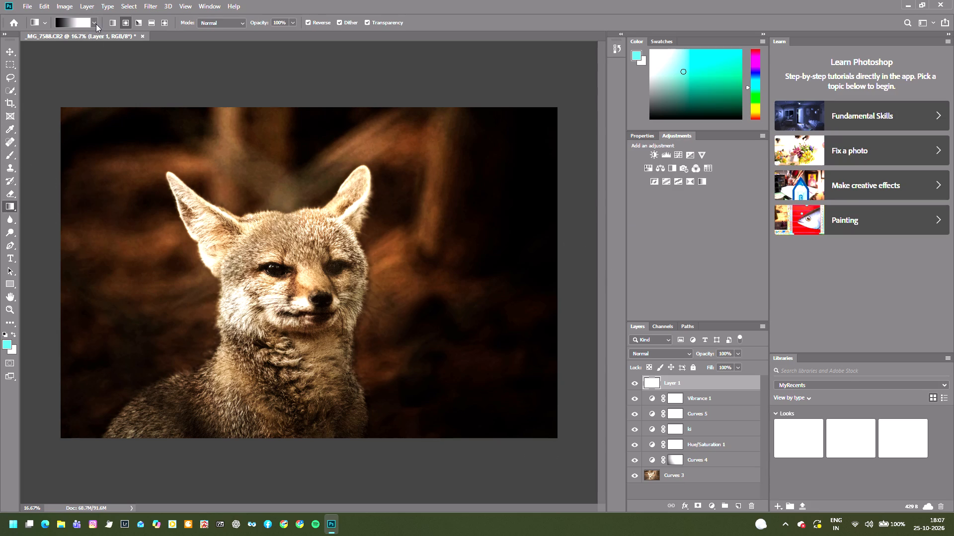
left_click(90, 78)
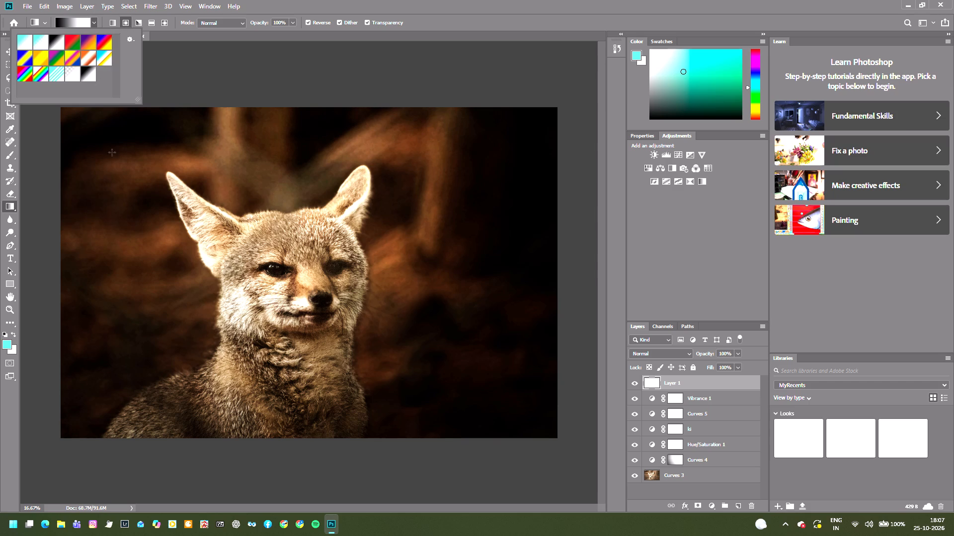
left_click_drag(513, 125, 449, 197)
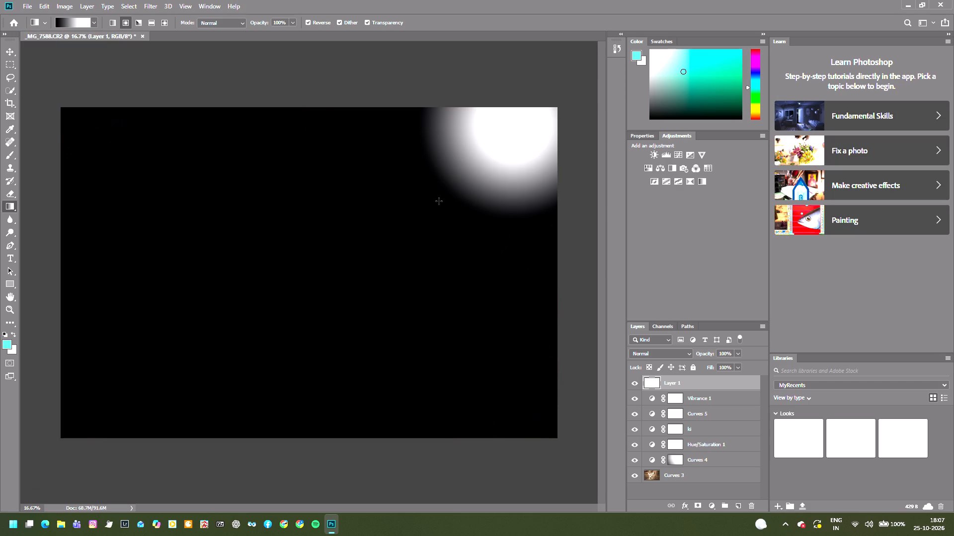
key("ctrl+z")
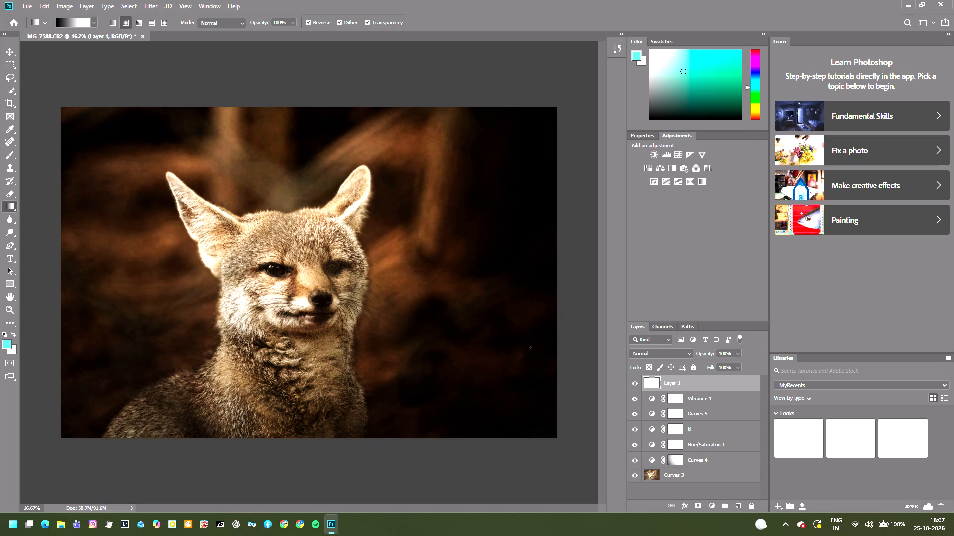
Add a layer mask to Layer 1 and fill it with a large radial gradient running from the photo's upper right to its lower left.
key("g")
left_click(698, 504)
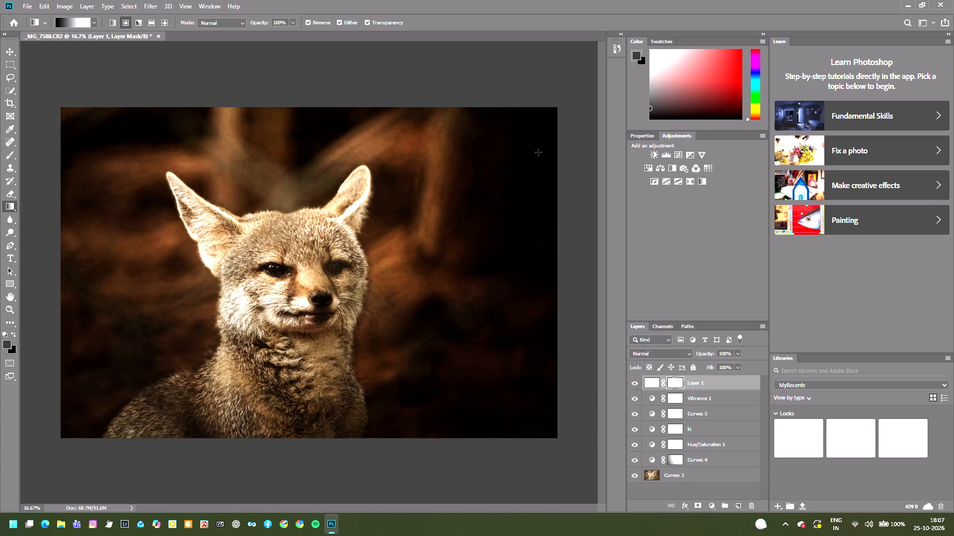
left_click_drag(542, 138, 334, 349)
left_click_drag(502, 132, 192, 365)
double_click(636, 379)
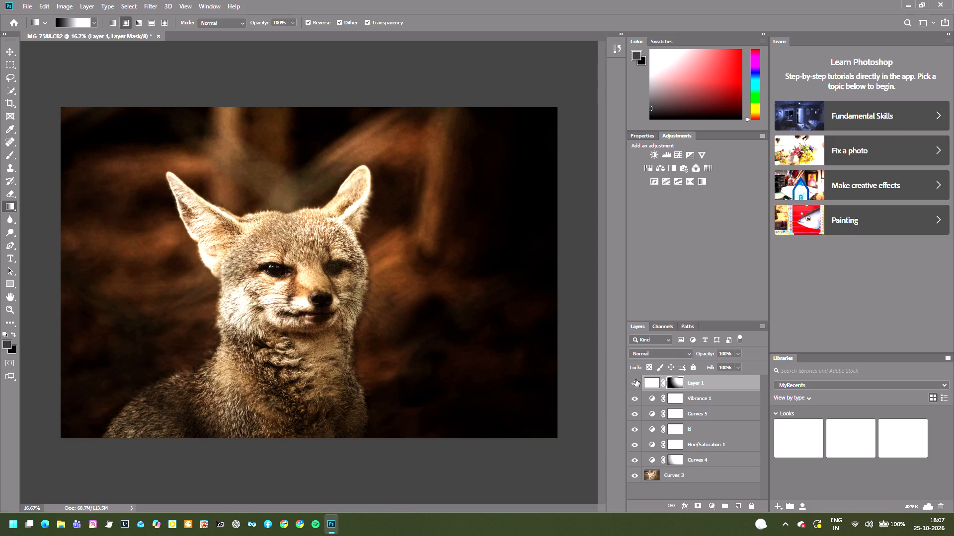
left_click(636, 379)
left_click(636, 379)
Set Layer 1's blend mode to Linear Dodge (Add) in its blending options, trying Exclusion first.
double_click(648, 382)
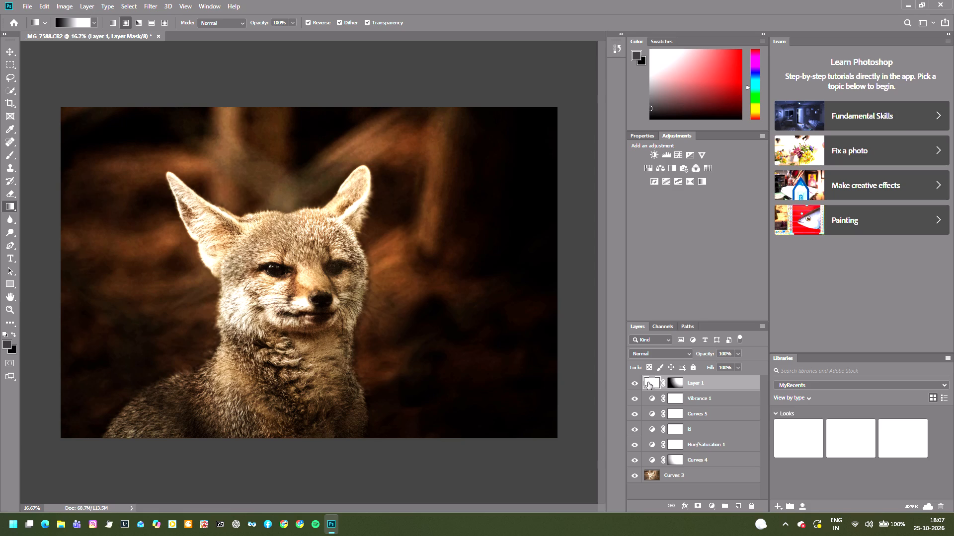
right_click(648, 382)
right_click(648, 382)
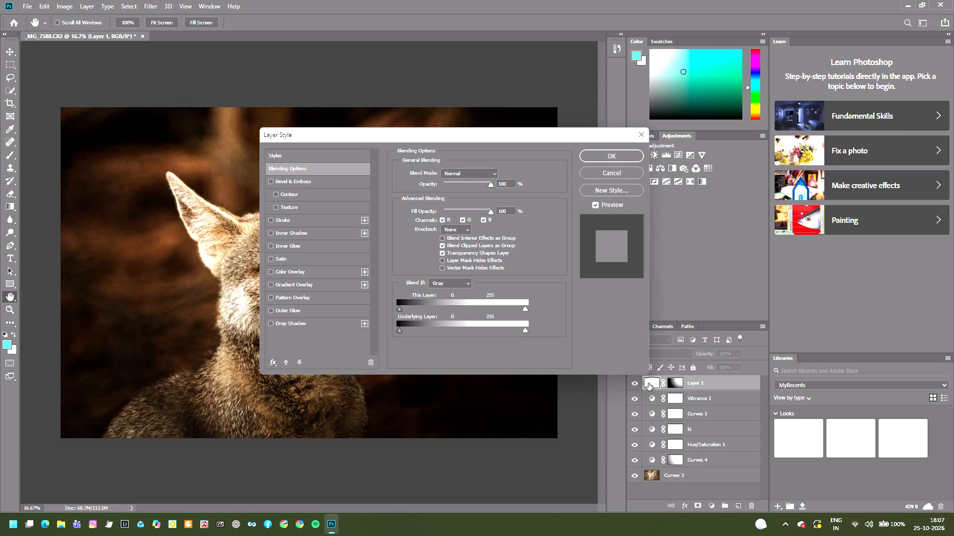
left_click(496, 171)
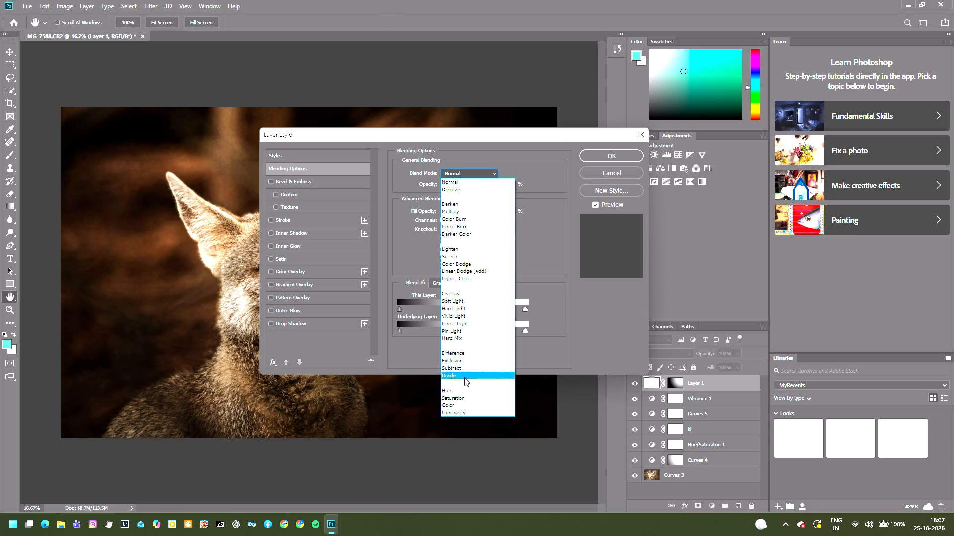
left_click(472, 359)
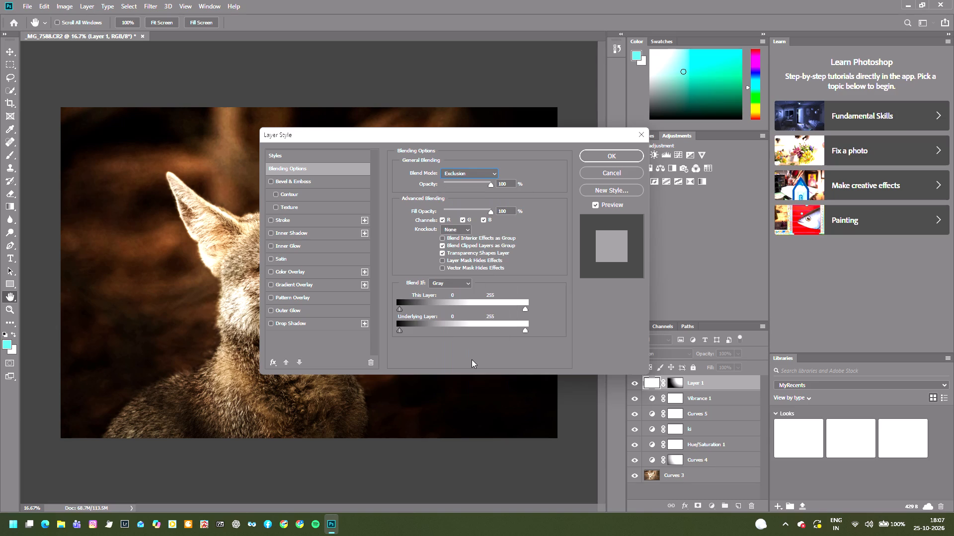
left_click(495, 171)
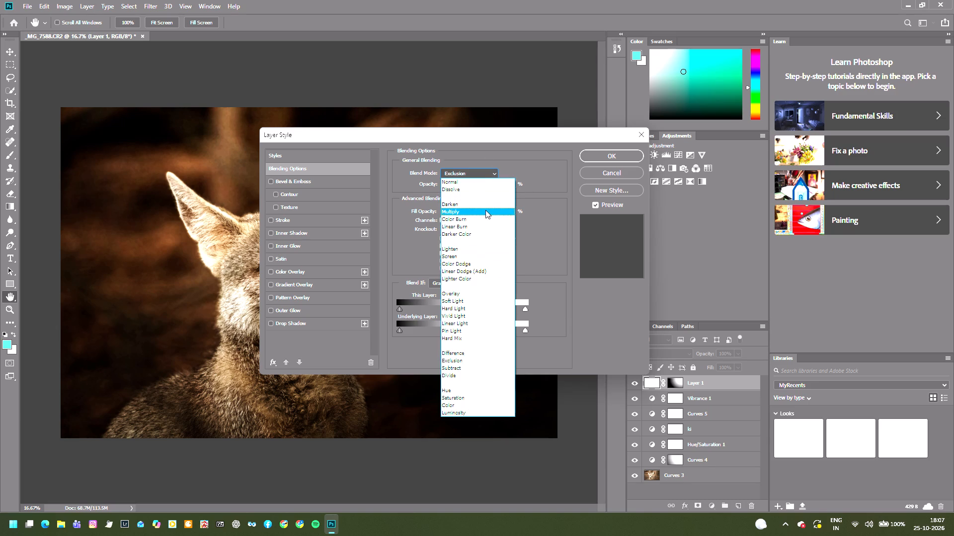
left_click(478, 270)
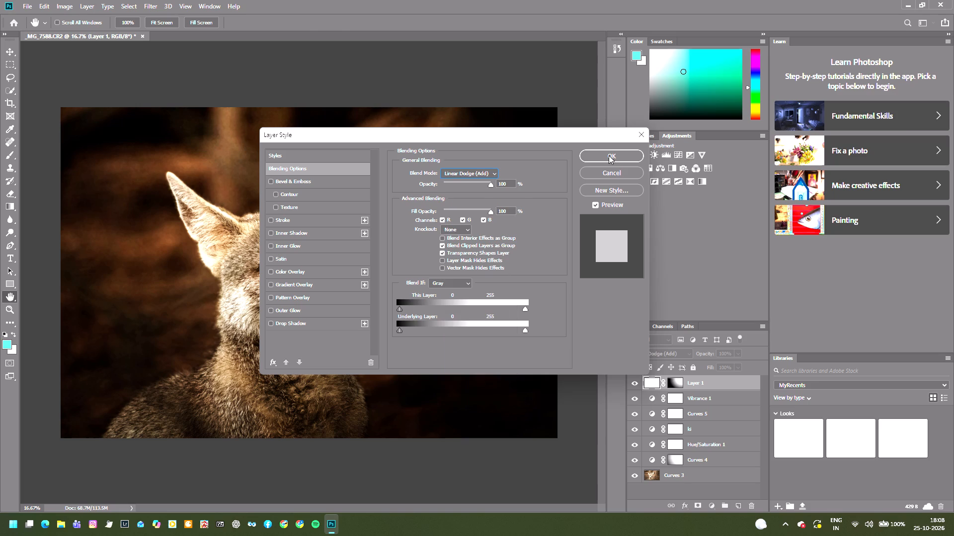
left_click(609, 154)
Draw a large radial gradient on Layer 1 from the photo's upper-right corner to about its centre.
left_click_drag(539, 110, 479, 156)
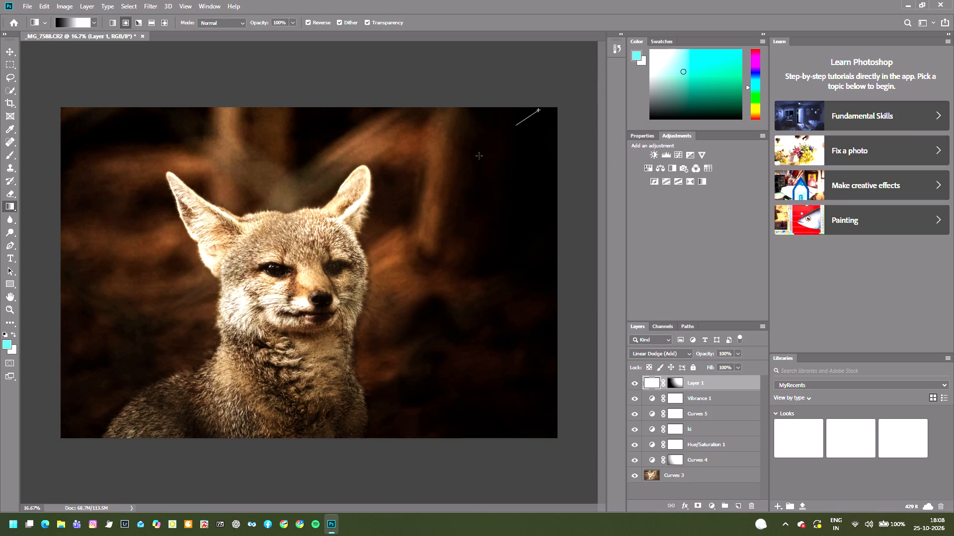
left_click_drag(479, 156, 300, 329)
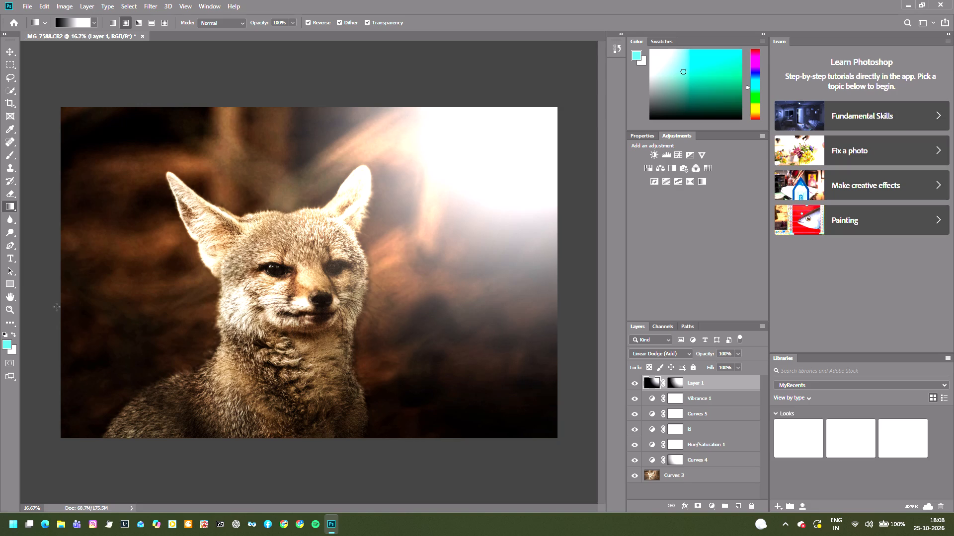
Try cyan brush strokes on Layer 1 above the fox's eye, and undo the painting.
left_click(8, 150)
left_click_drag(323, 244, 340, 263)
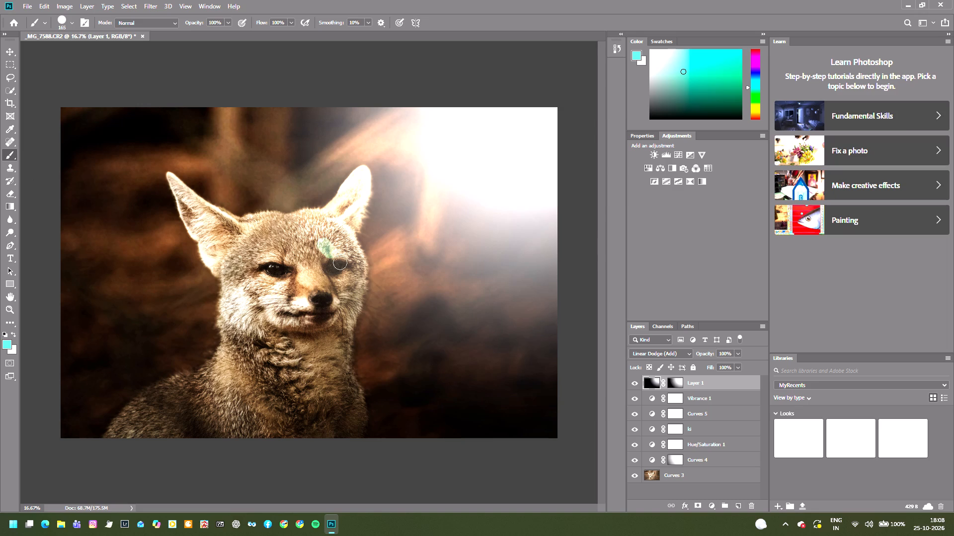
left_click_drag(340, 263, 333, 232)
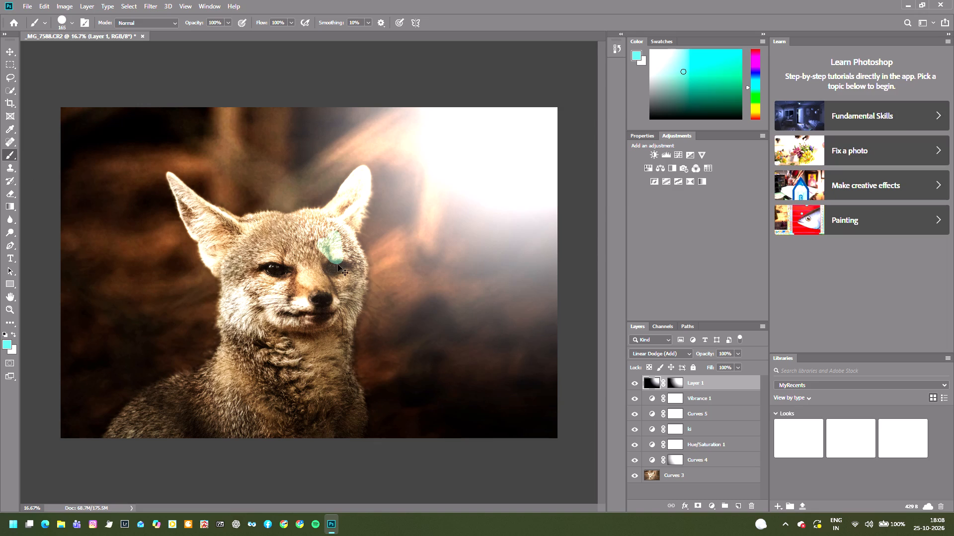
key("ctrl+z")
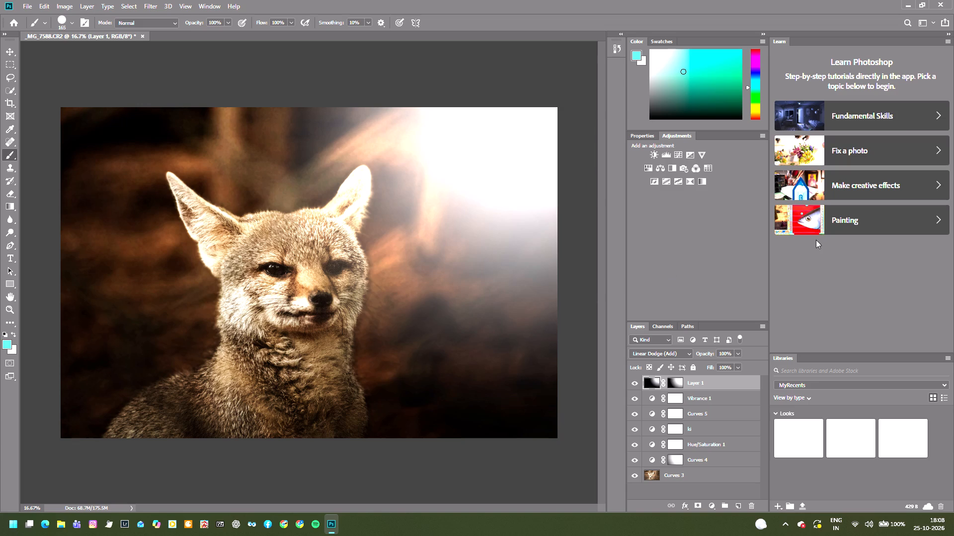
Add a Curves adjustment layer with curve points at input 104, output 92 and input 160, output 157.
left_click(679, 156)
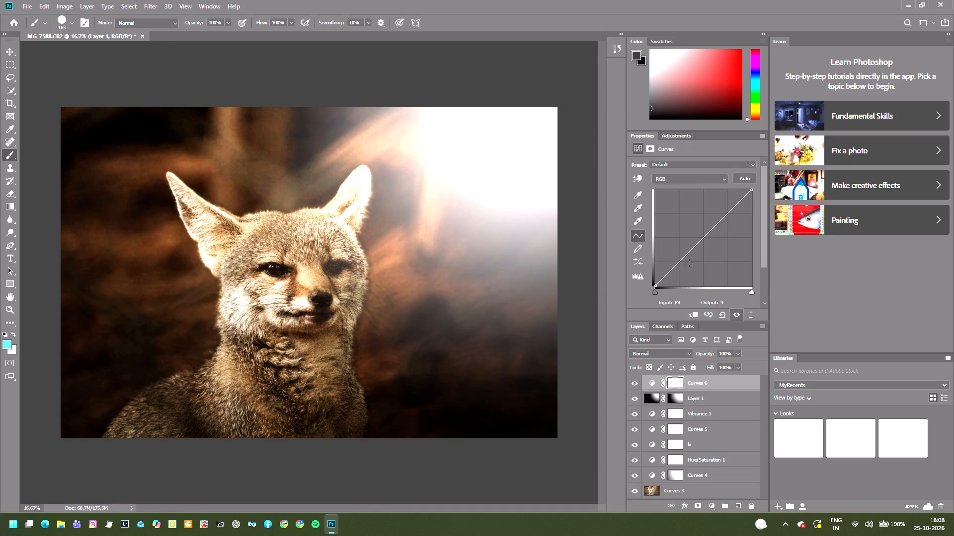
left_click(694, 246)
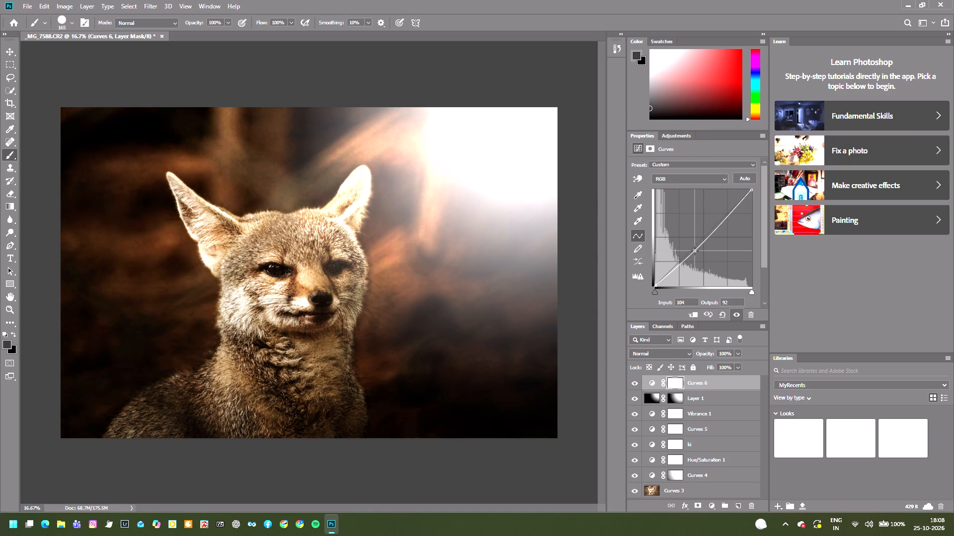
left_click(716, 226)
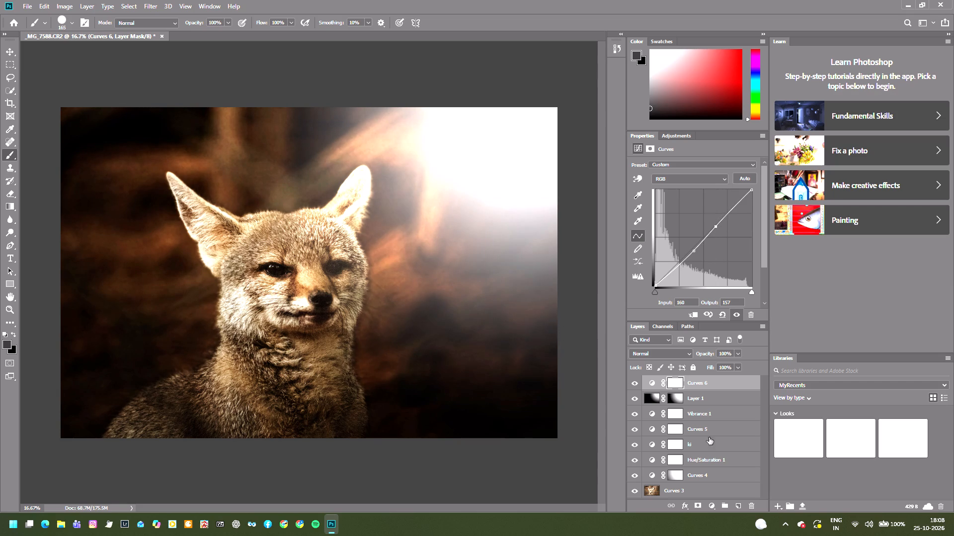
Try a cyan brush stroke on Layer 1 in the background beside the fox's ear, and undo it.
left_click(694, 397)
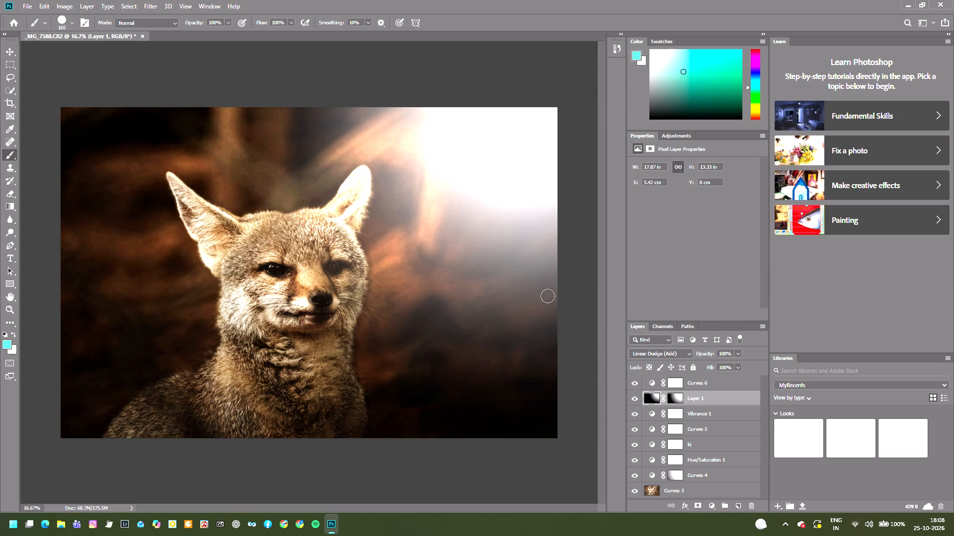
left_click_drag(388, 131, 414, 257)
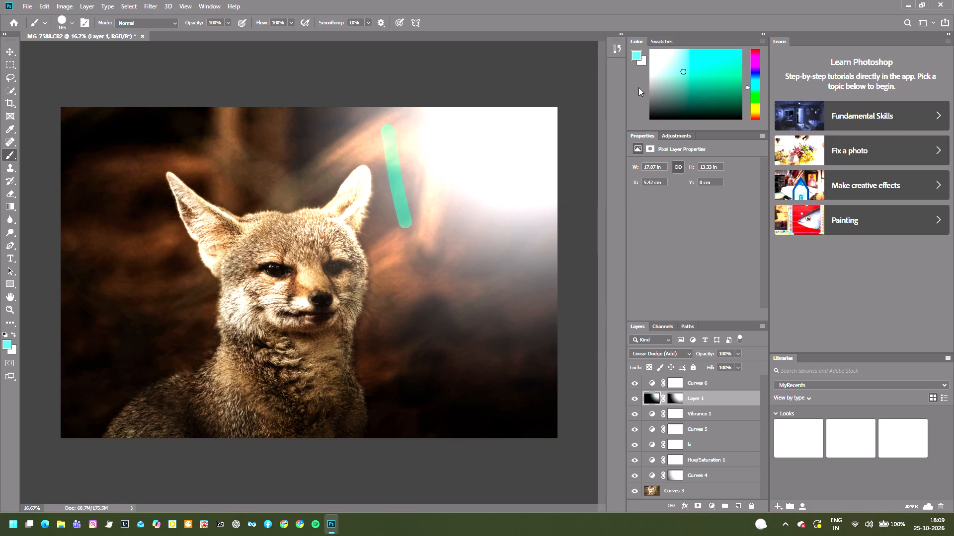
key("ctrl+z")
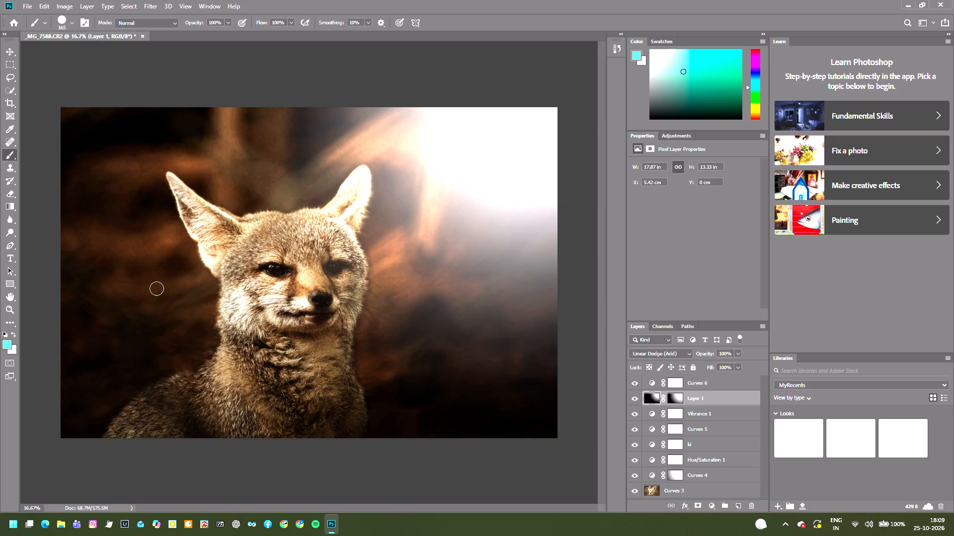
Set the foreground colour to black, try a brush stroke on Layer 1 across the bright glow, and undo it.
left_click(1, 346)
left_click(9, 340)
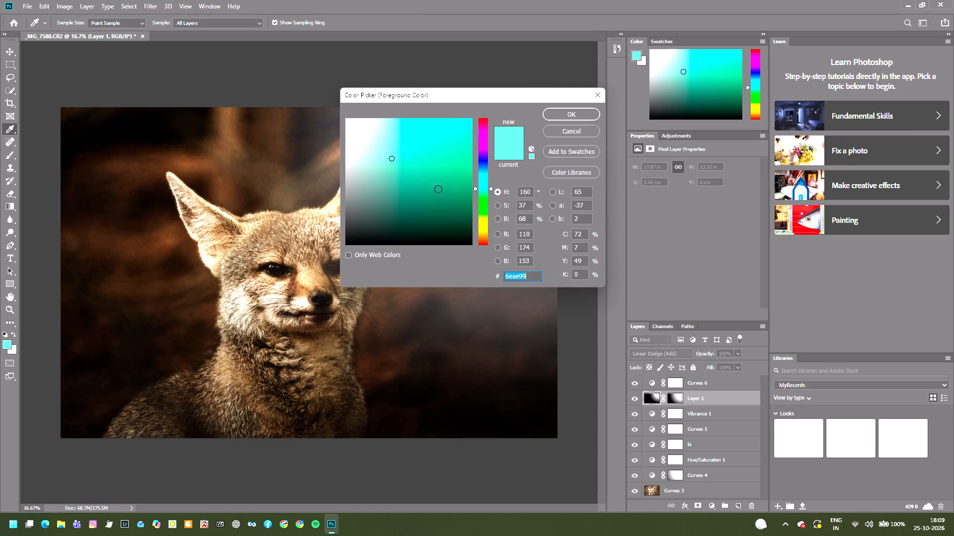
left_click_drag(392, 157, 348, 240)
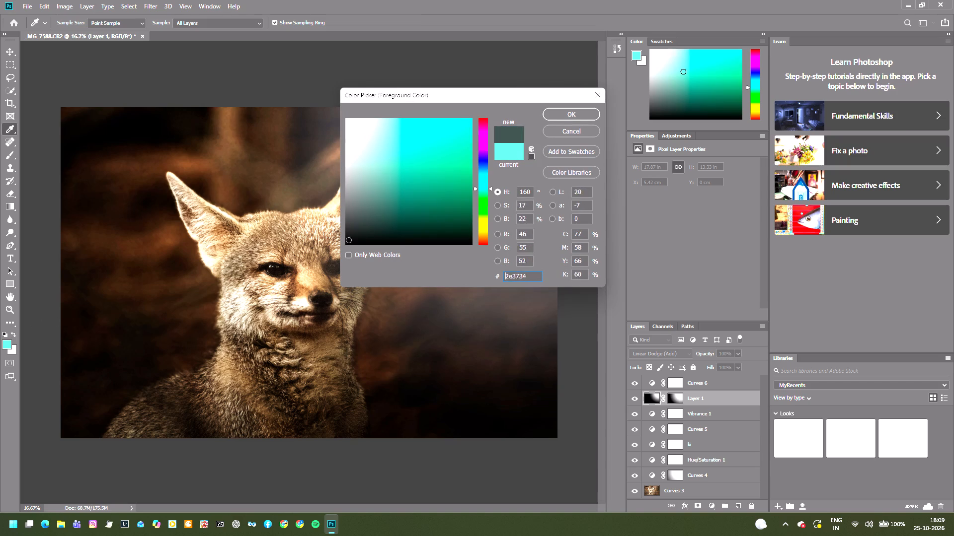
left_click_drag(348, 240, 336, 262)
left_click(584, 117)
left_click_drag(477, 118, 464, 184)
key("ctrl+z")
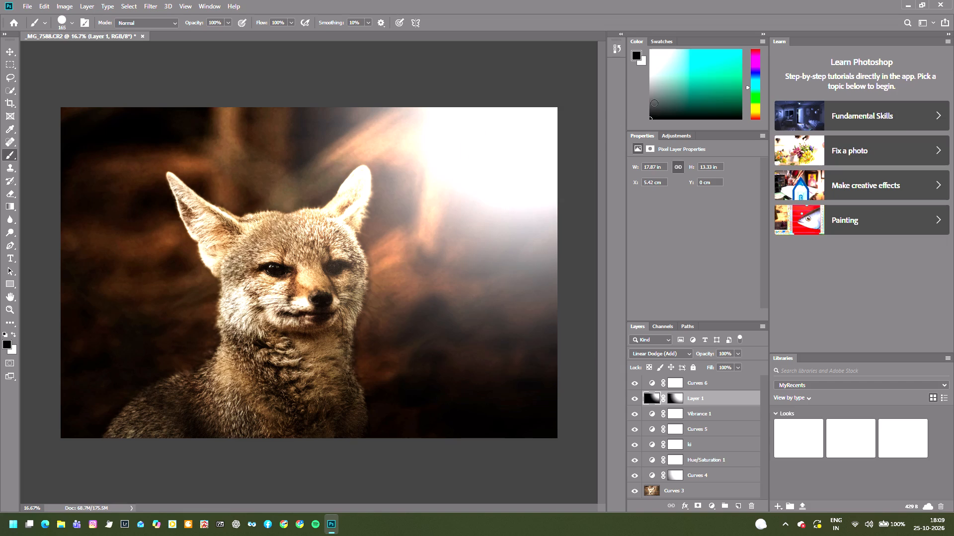
Set the foreground colour to white.
left_click_drag(651, 117, 651, 107)
left_click_drag(651, 107, 665, 63)
left_click_drag(670, 63, 639, 49)
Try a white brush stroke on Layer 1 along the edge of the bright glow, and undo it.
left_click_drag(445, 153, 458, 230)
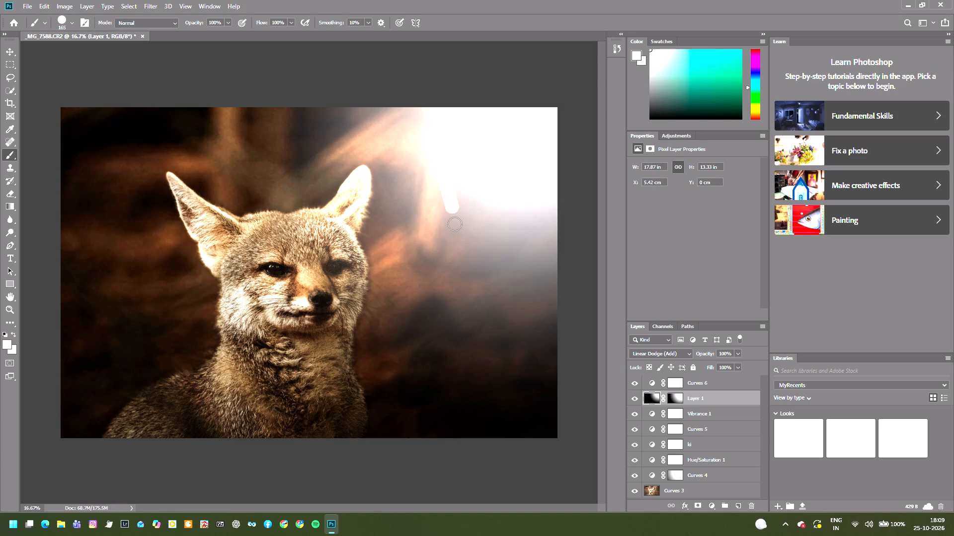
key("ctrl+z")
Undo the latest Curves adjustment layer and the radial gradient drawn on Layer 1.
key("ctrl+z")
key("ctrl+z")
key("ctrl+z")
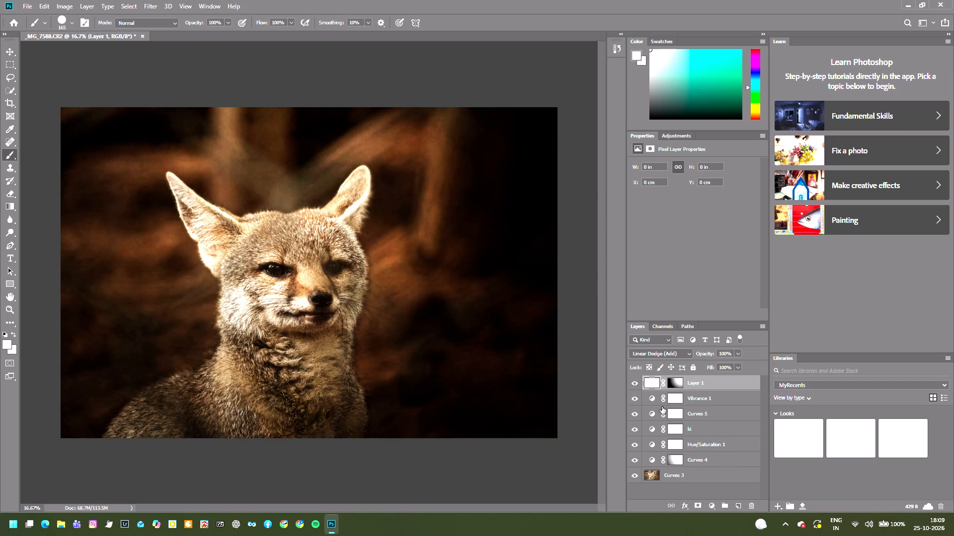
Review Layer 1's blending options, keeping Linear Dodge (Add) at 100% opacity.
right_click(647, 381)
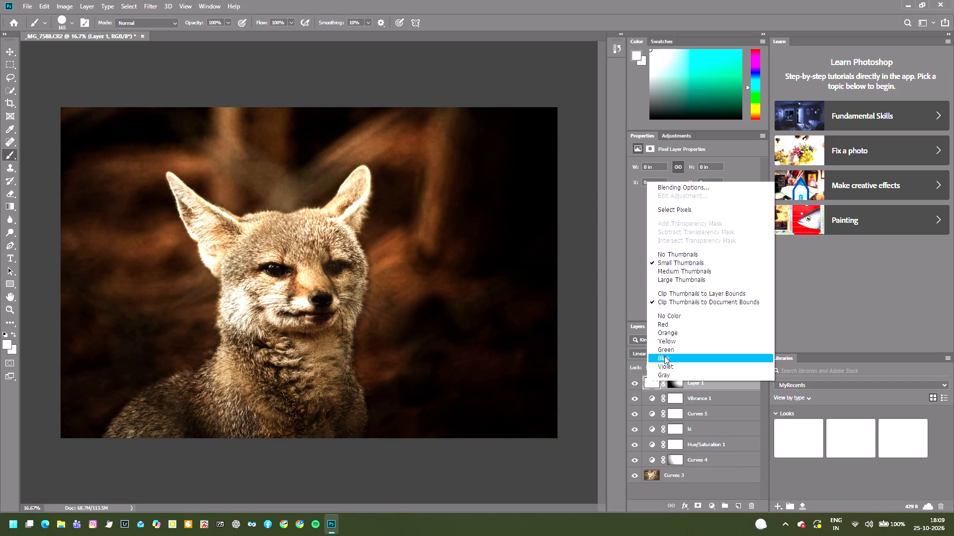
double_click(649, 386)
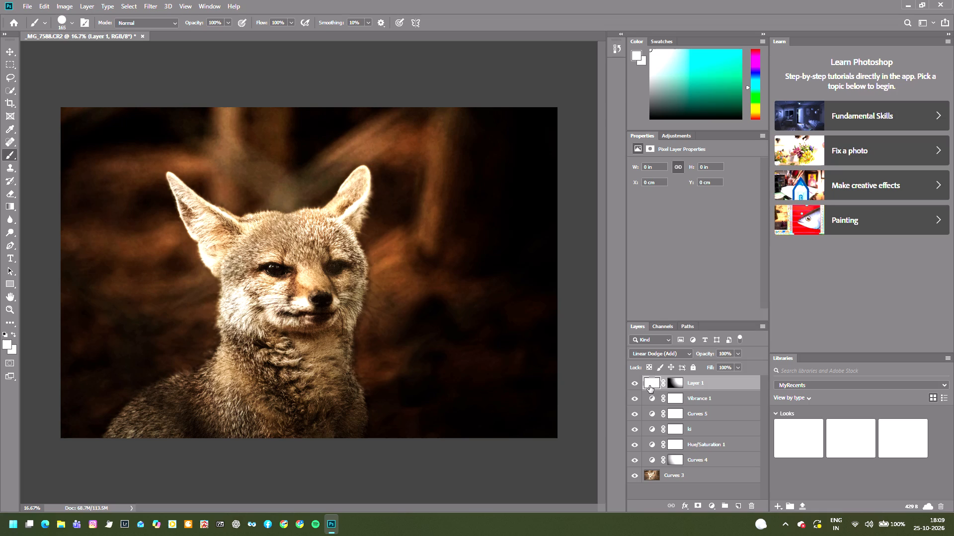
double_click(649, 386)
double_click(649, 381)
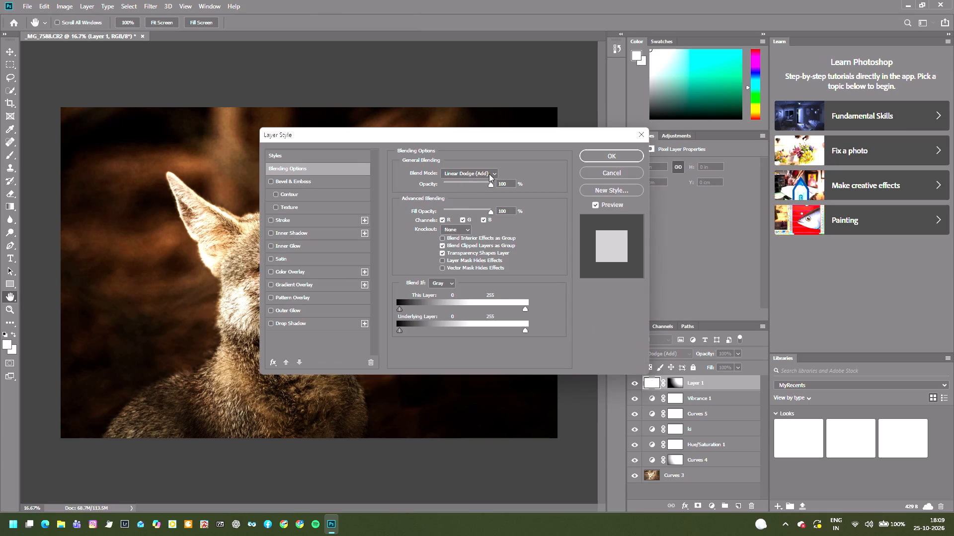
left_click(598, 239)
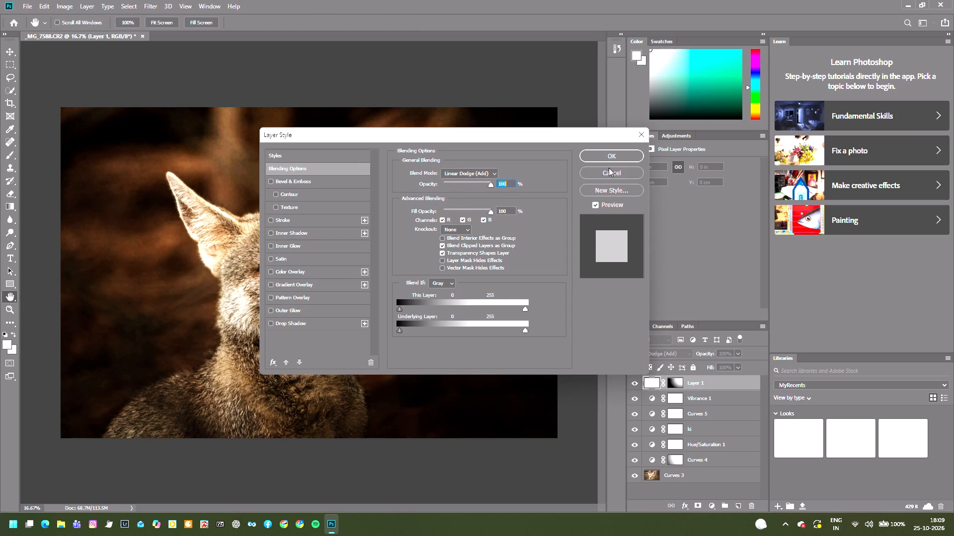
left_click(609, 159)
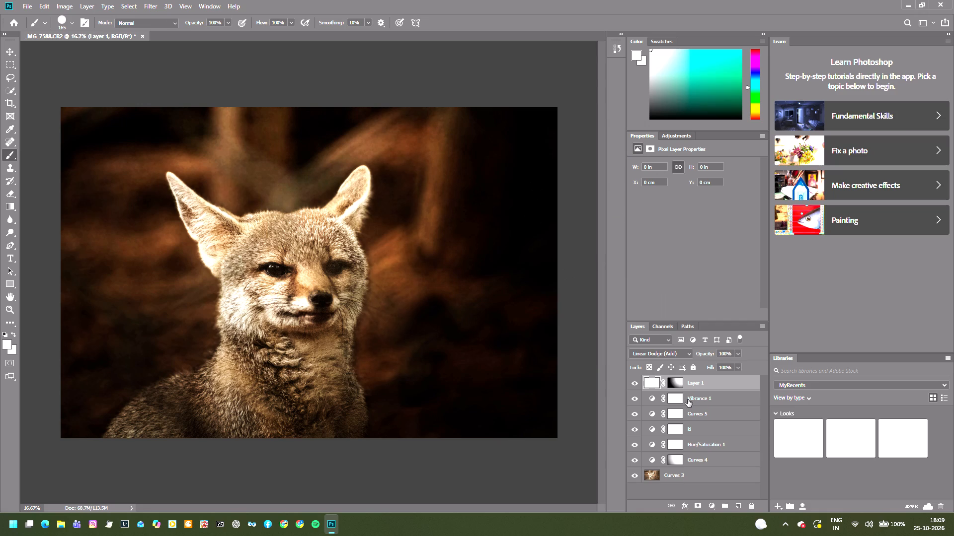
Try smaller radial gradients on Layer 1, ending with a large white-to-black one from the photo's upper-right corner to about its centre.
key("g")
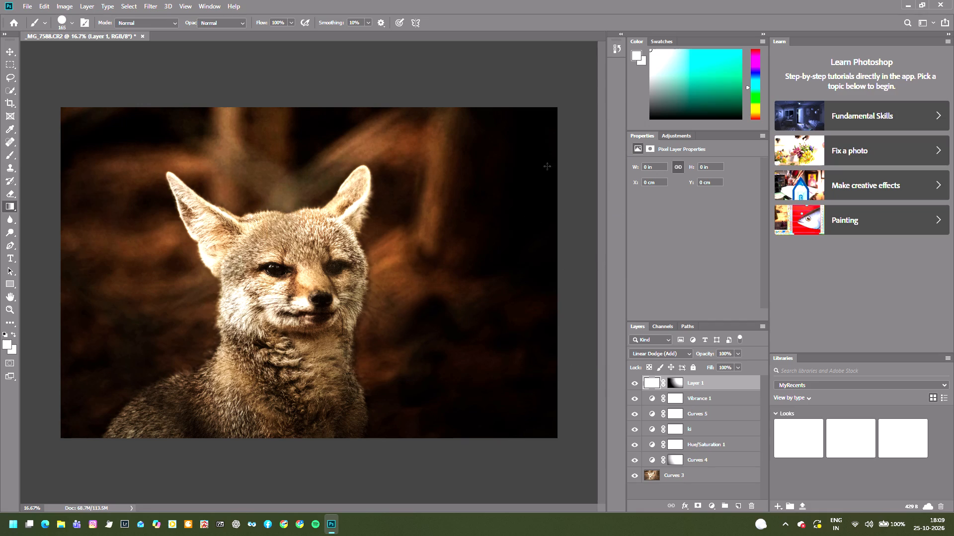
left_click_drag(551, 115, 504, 169)
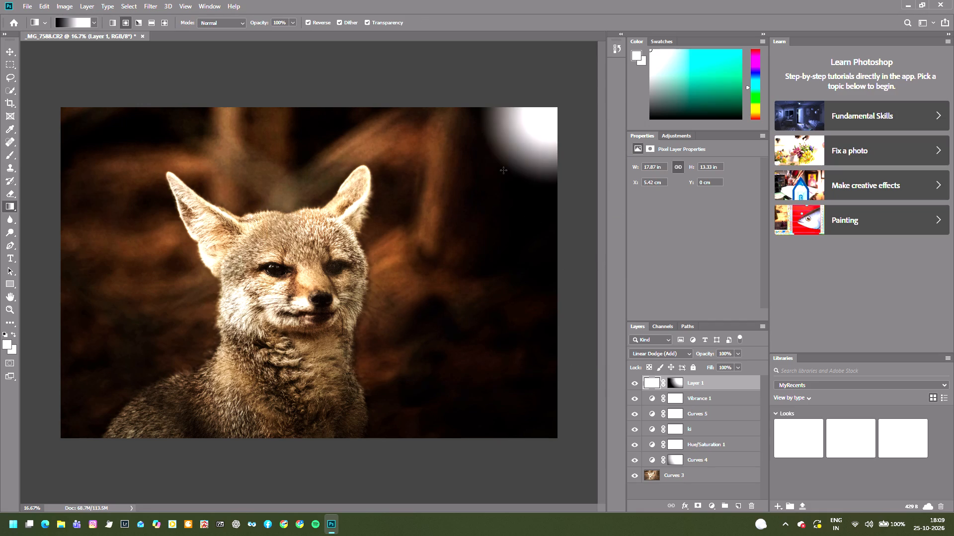
left_click_drag(524, 129, 441, 198)
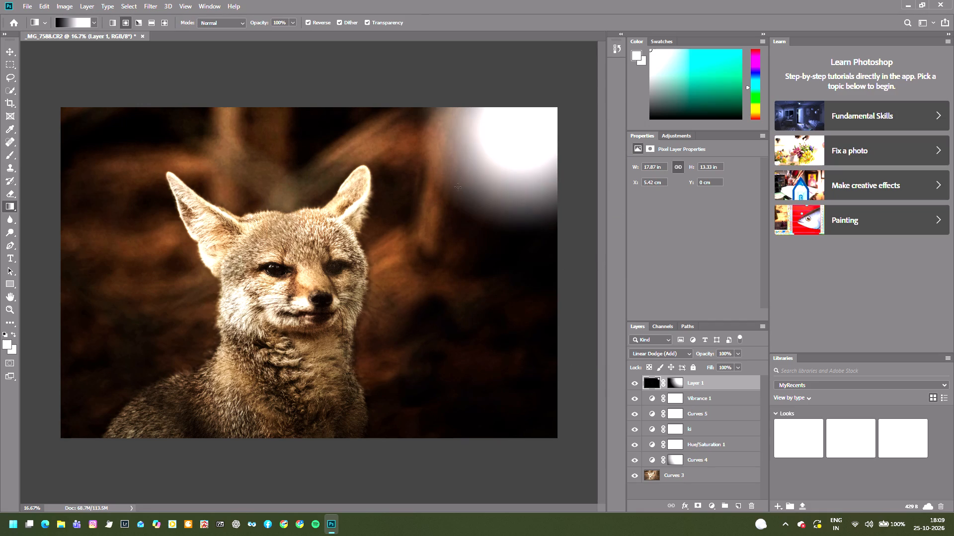
left_click_drag(485, 156, 417, 221)
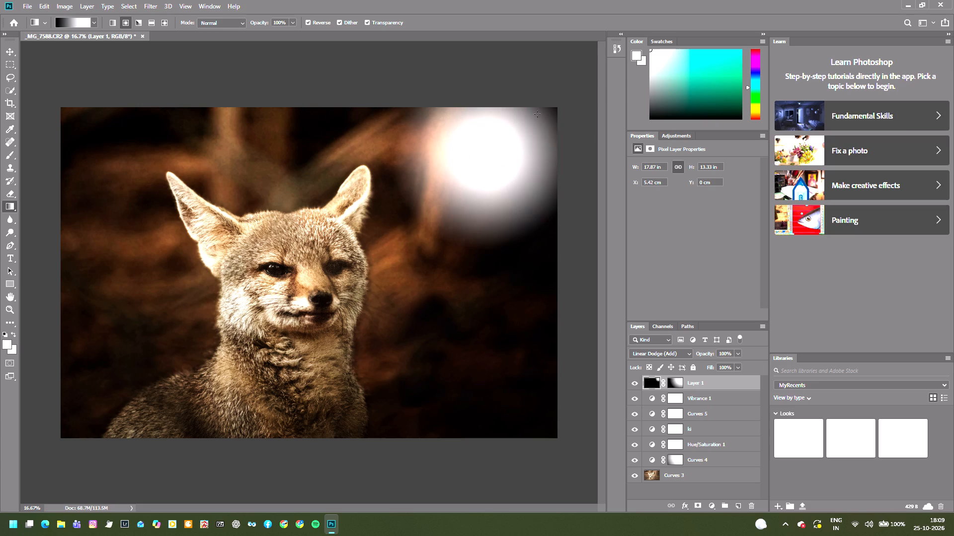
left_click_drag(552, 109, 548, 115)
left_click_drag(559, 106, 456, 187)
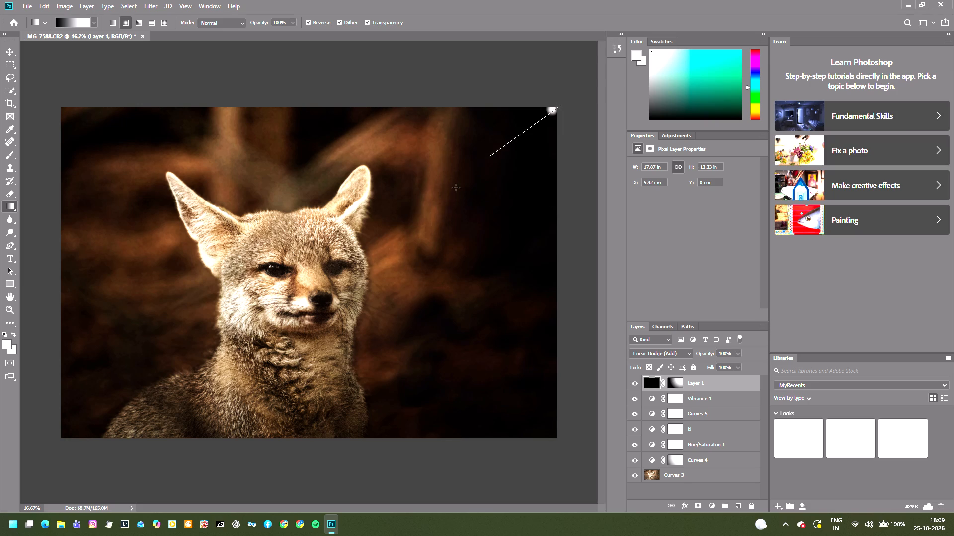
left_click_drag(456, 187, 307, 330)
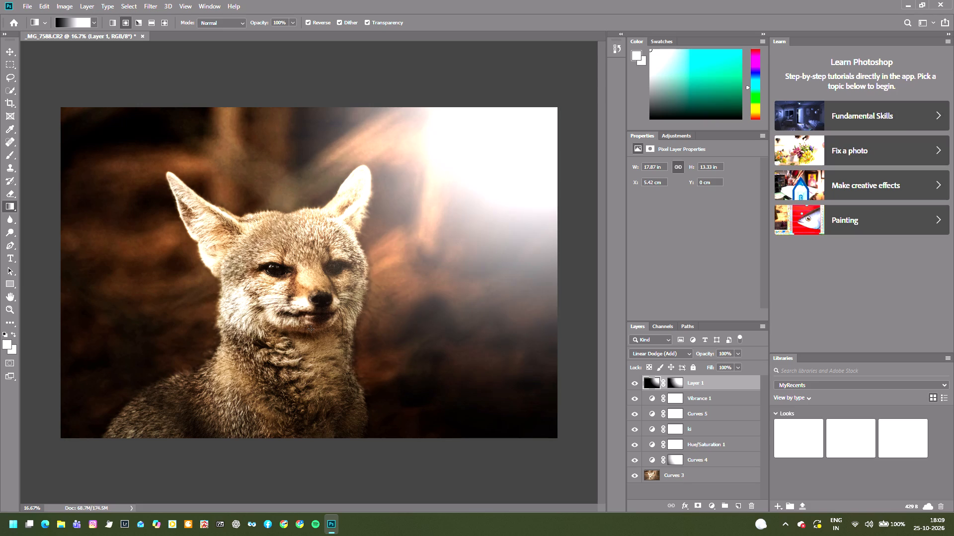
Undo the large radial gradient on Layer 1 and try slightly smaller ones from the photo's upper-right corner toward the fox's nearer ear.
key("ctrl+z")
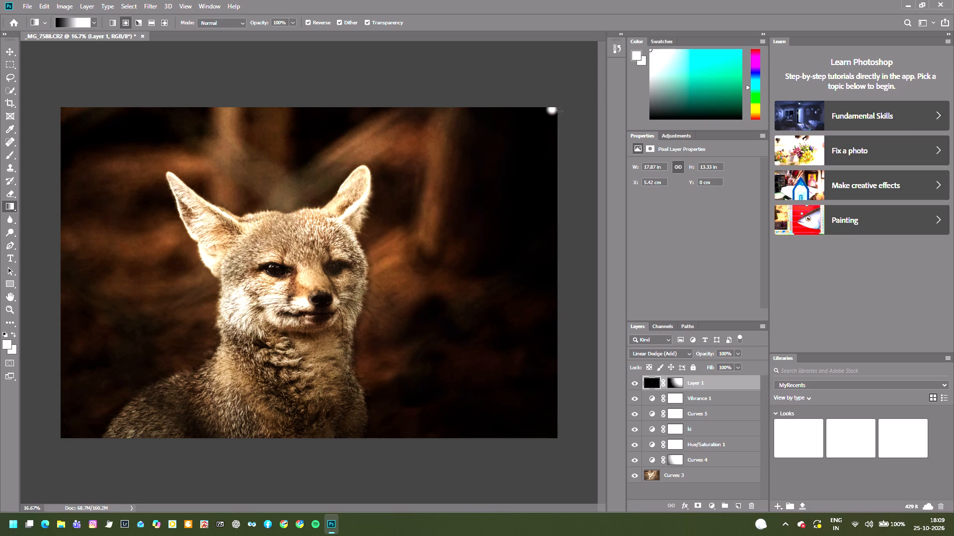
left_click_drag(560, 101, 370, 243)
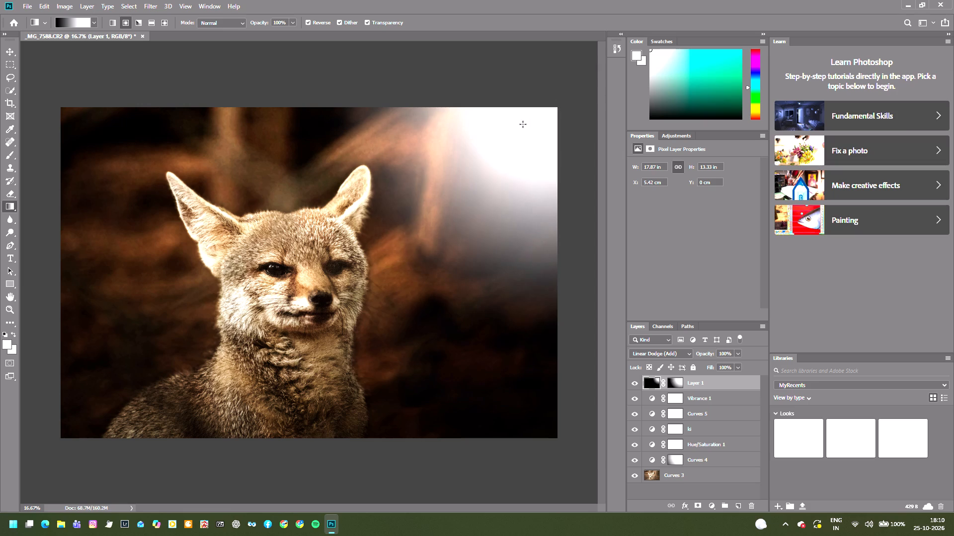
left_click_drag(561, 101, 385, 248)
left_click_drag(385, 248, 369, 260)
Draw a white-to-black radial gradient on Layer 1 from just above the photo's top edge down to the fox's face.
left_click_drag(289, 80, 289, 282)
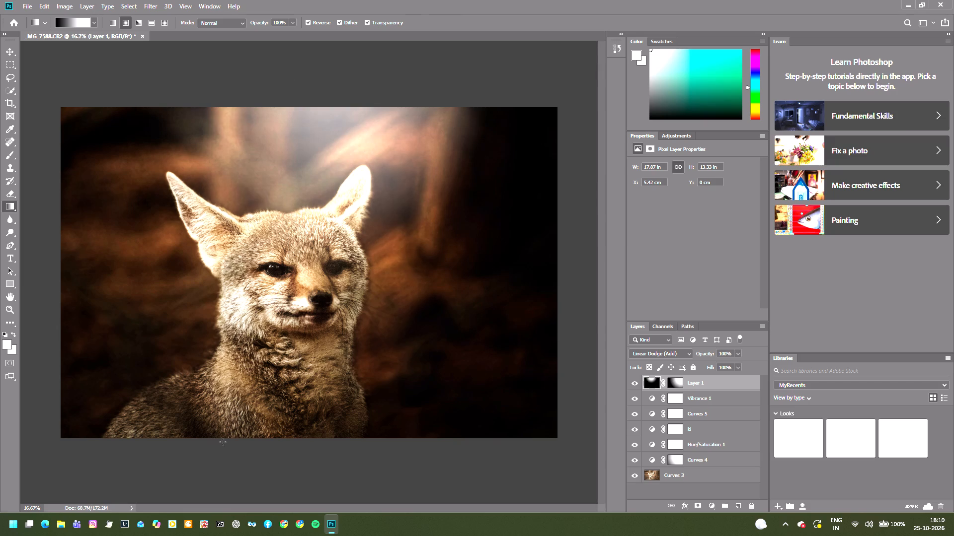
left_click_drag(296, 82, 275, 299)
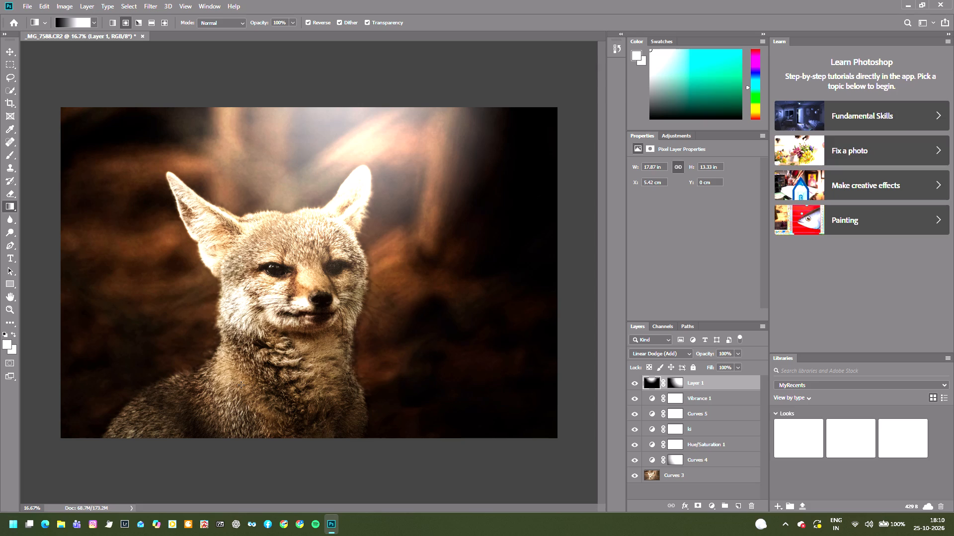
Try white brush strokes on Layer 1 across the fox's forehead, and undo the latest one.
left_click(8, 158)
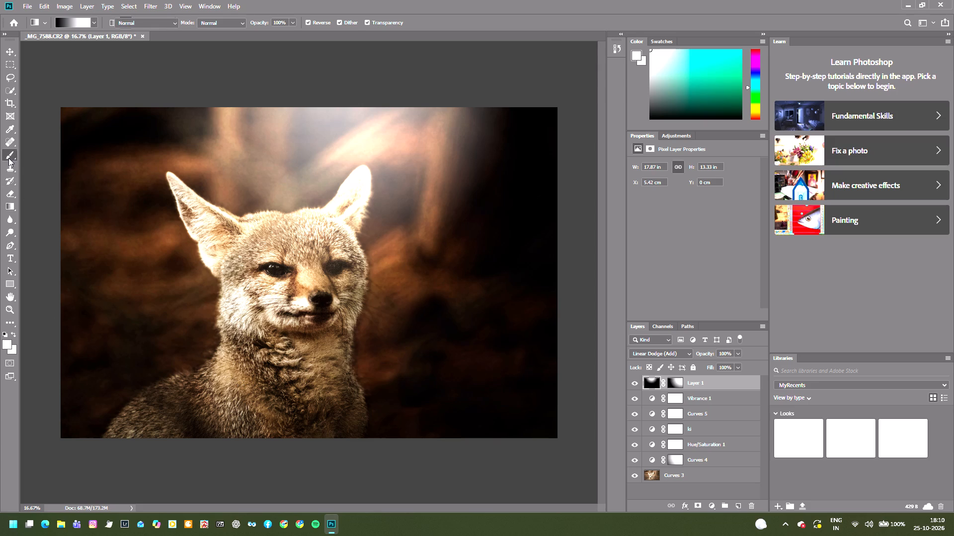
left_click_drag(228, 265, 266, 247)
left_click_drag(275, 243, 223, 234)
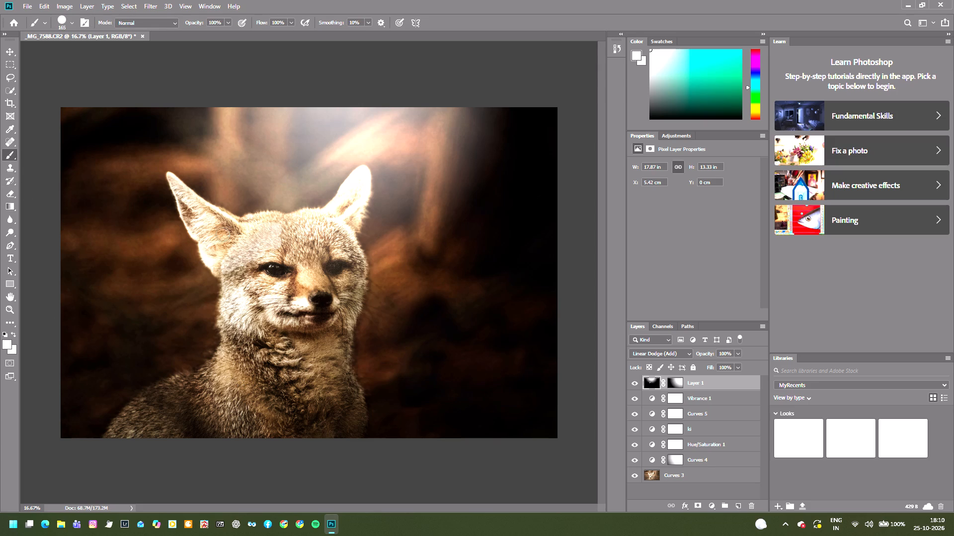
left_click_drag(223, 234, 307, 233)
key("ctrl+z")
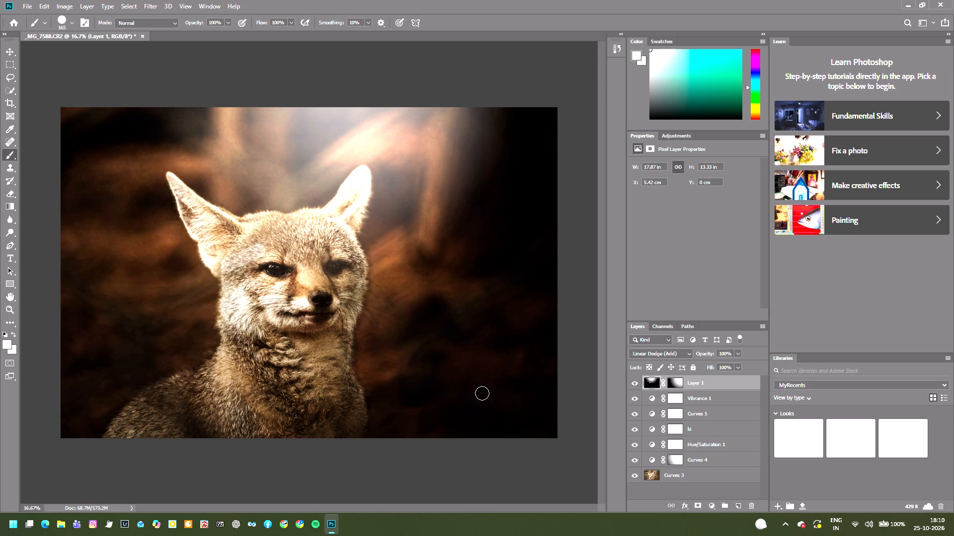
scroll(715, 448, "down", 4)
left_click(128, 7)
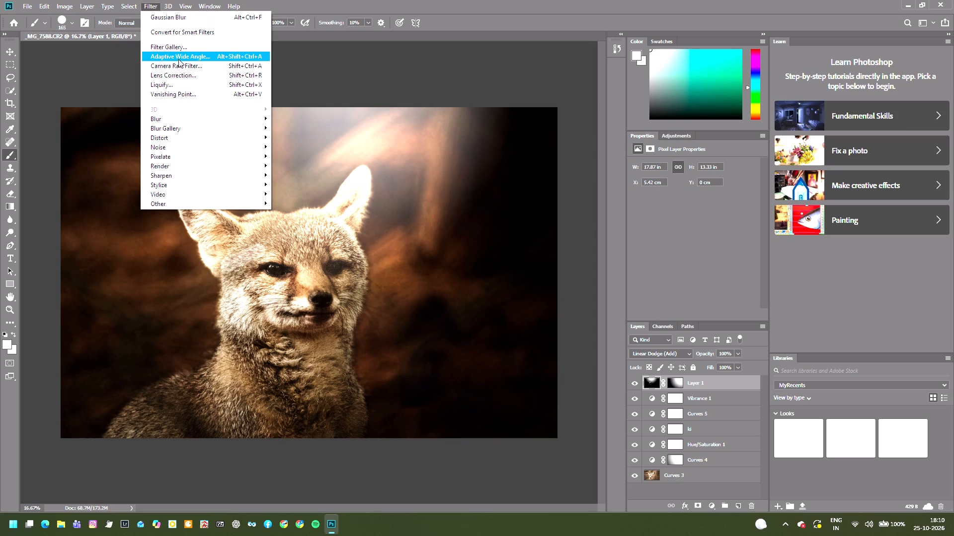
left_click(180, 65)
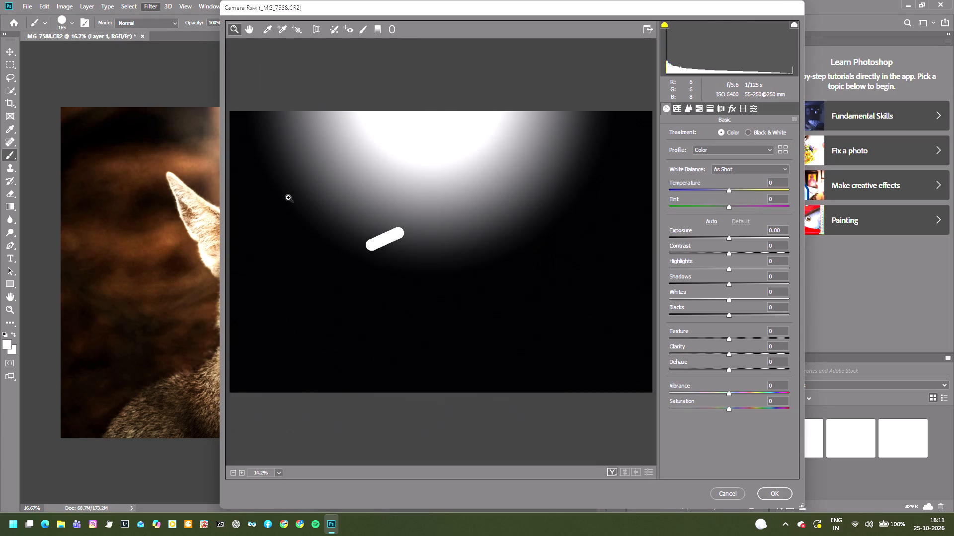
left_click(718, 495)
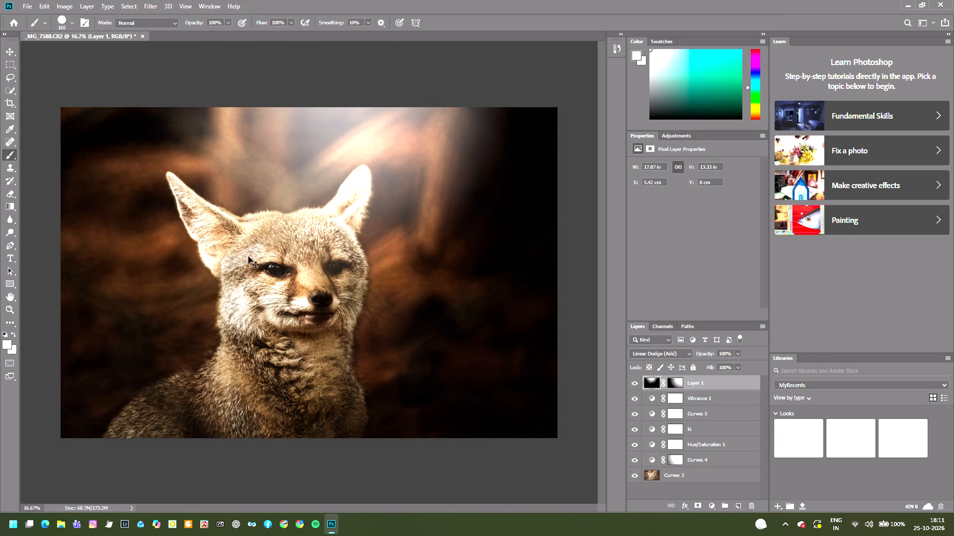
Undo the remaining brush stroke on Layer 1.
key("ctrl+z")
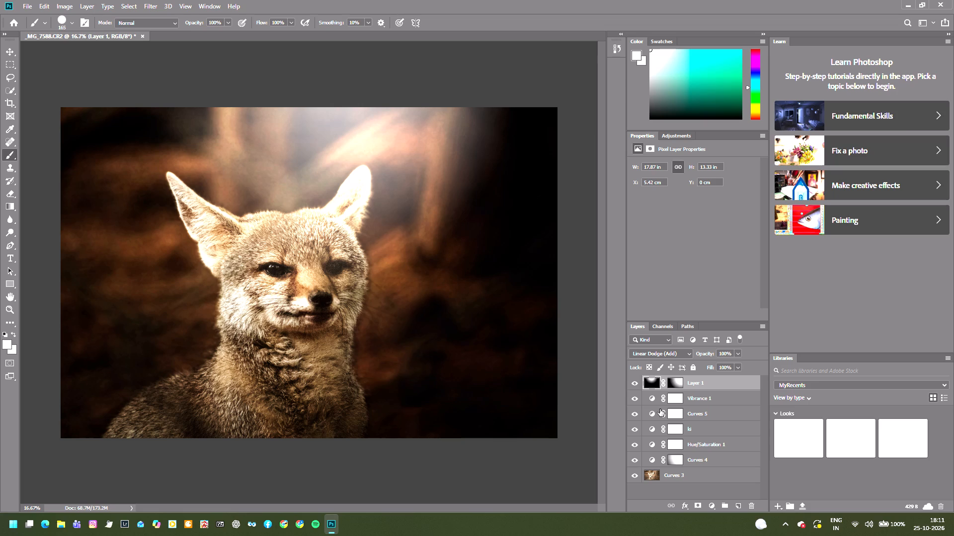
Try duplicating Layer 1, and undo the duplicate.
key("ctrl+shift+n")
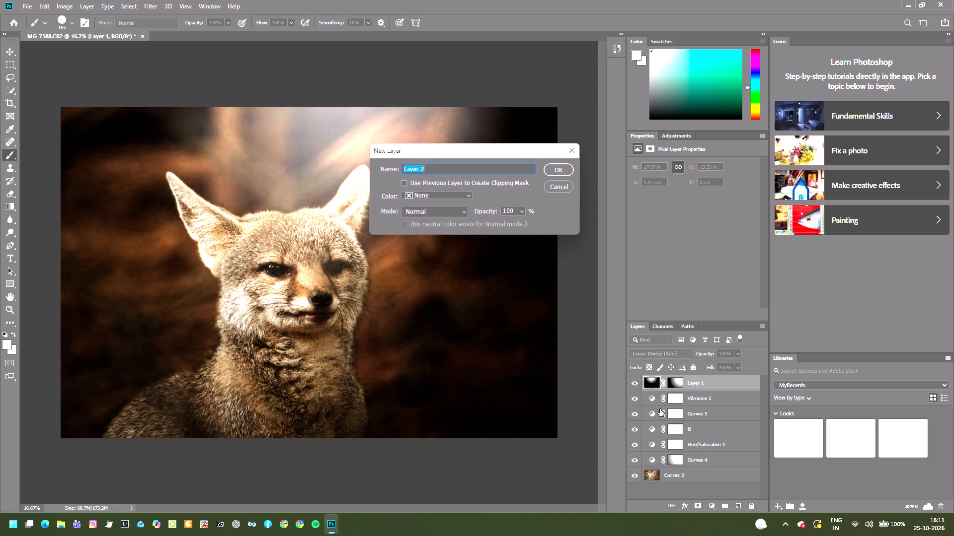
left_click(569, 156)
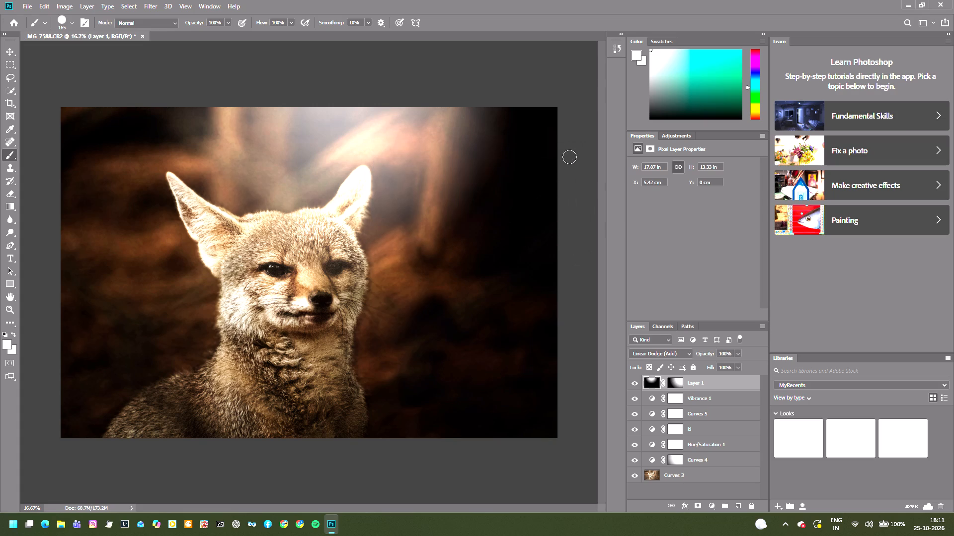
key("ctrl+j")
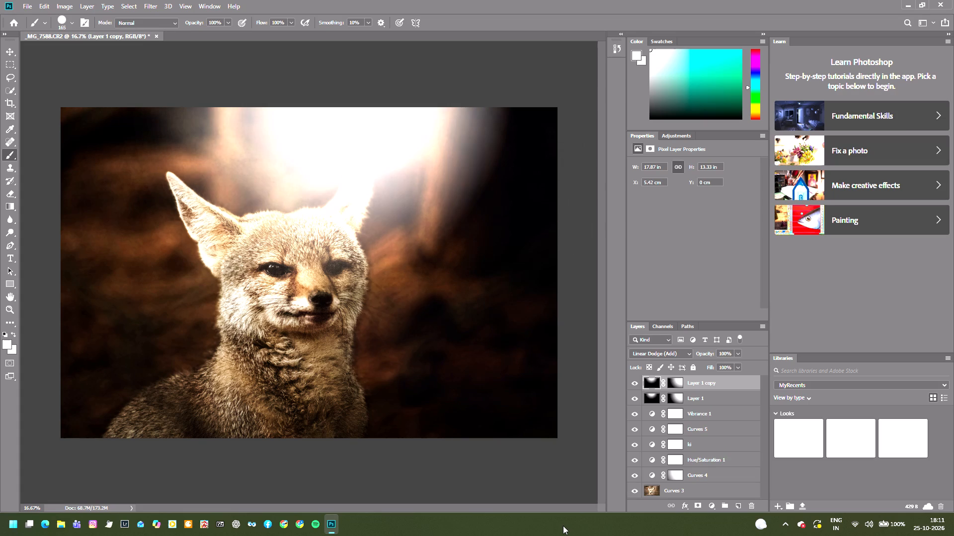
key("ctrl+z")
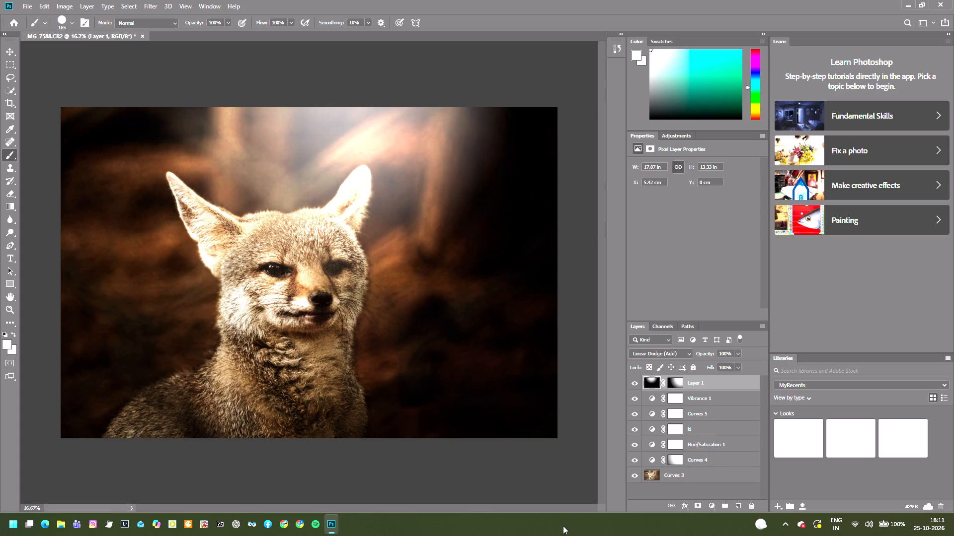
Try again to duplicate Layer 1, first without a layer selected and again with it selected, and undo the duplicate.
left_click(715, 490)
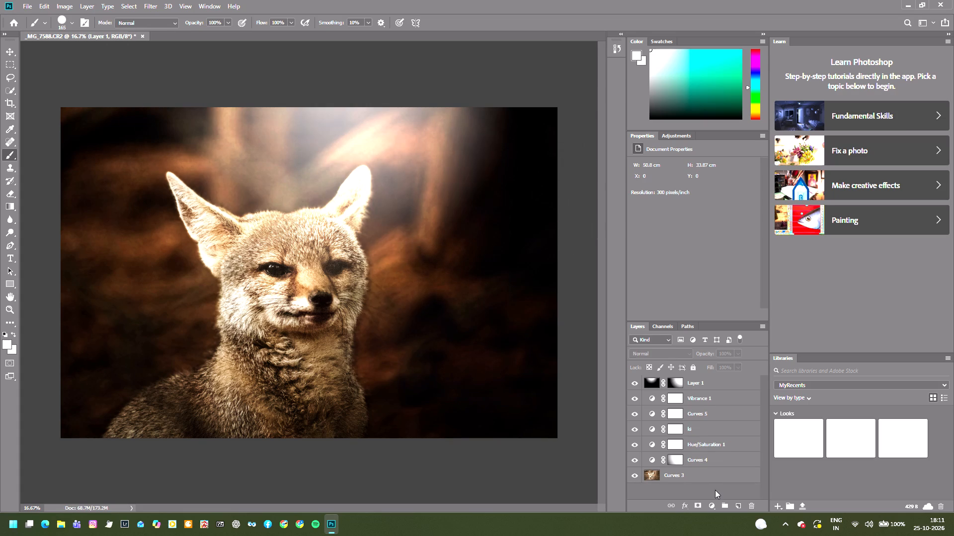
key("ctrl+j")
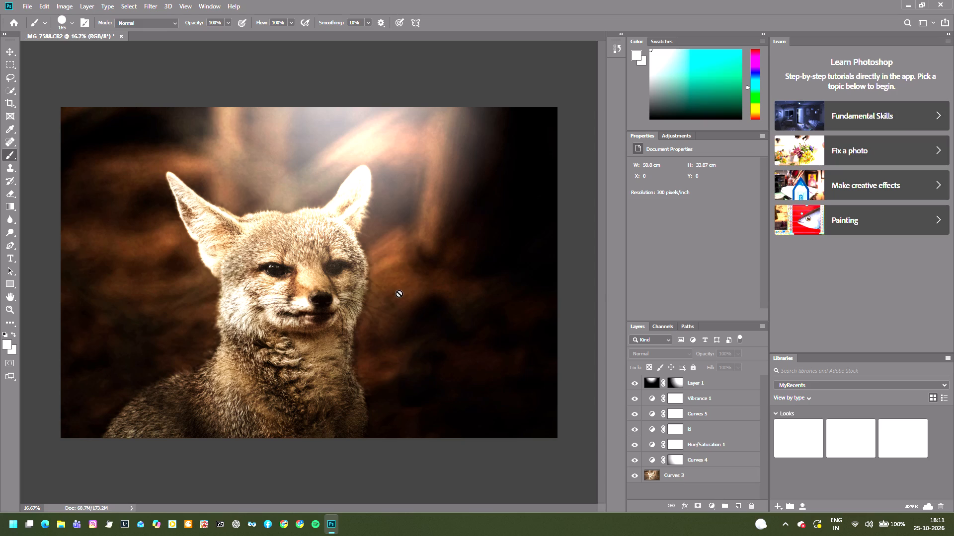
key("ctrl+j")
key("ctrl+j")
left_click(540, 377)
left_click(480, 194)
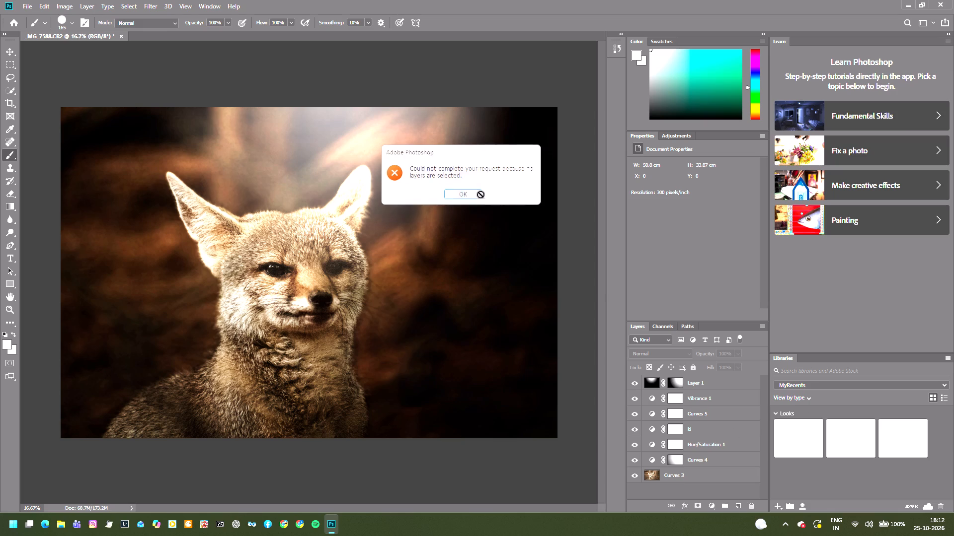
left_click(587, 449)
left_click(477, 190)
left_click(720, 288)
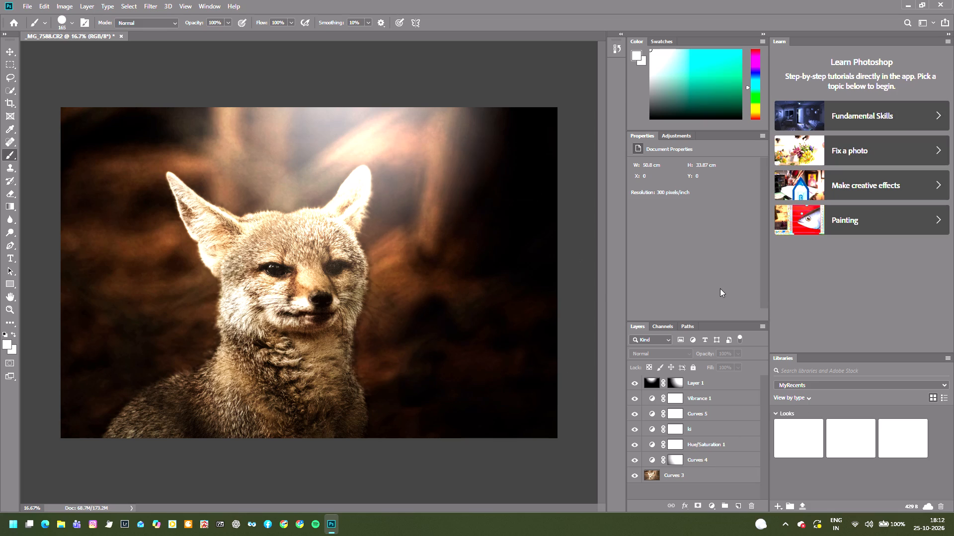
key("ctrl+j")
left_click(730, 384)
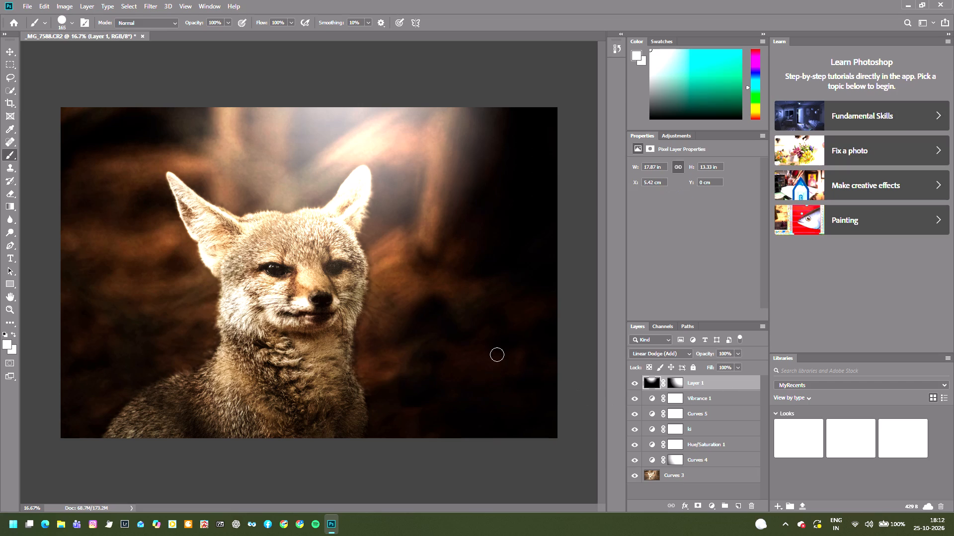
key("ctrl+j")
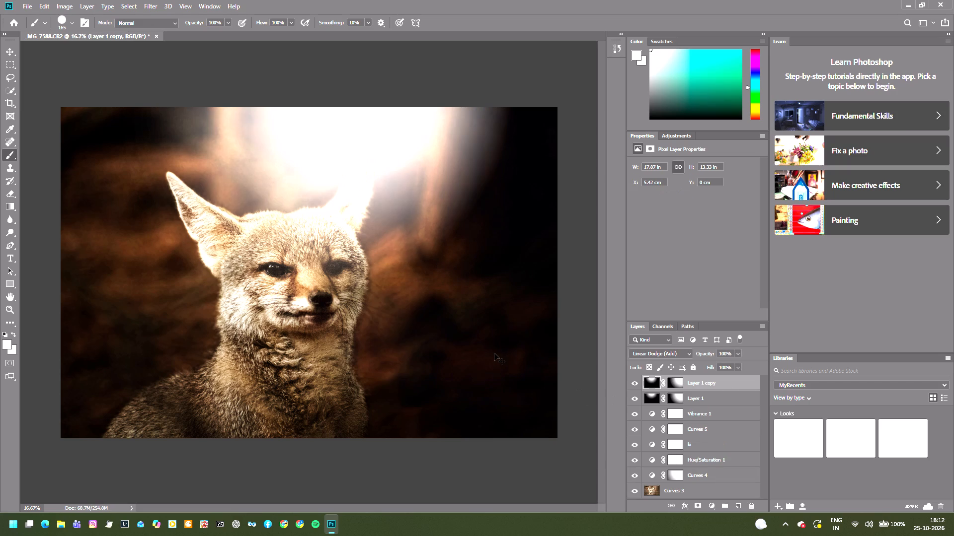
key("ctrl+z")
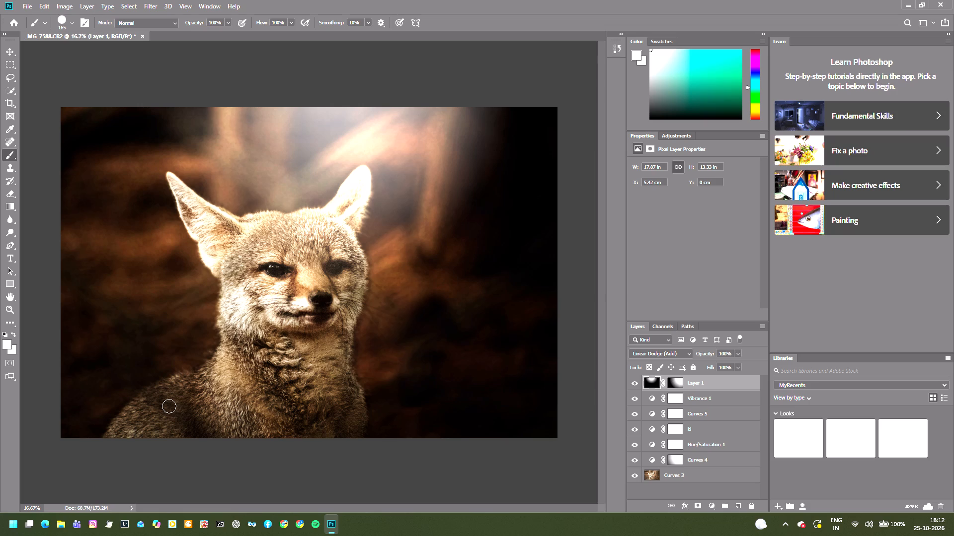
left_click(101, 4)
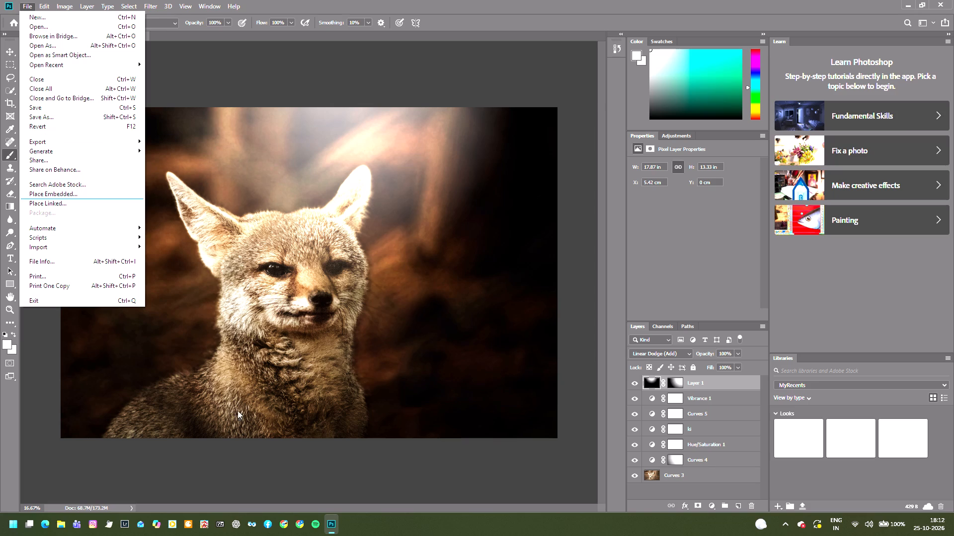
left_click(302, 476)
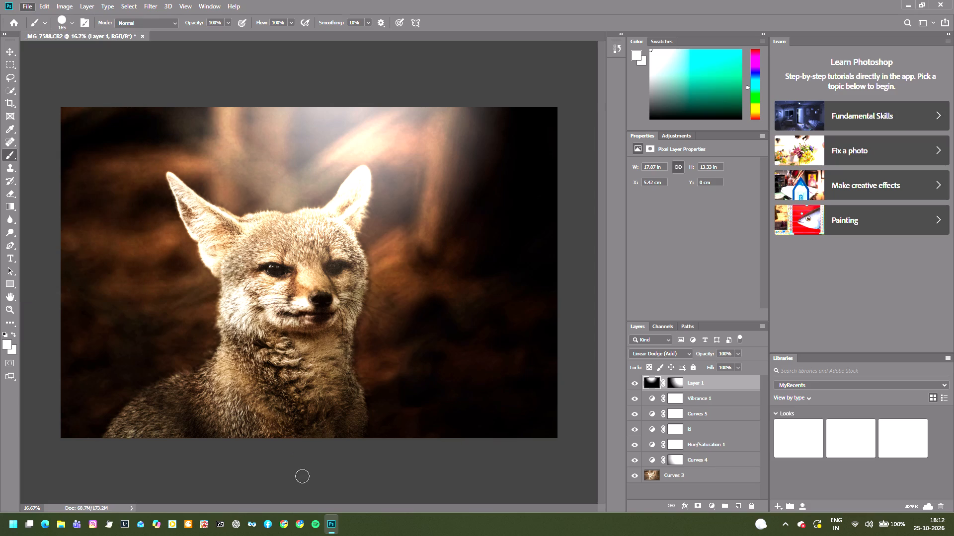
Merge all visible layers into a single layer.
key("ctrl+shift+e")
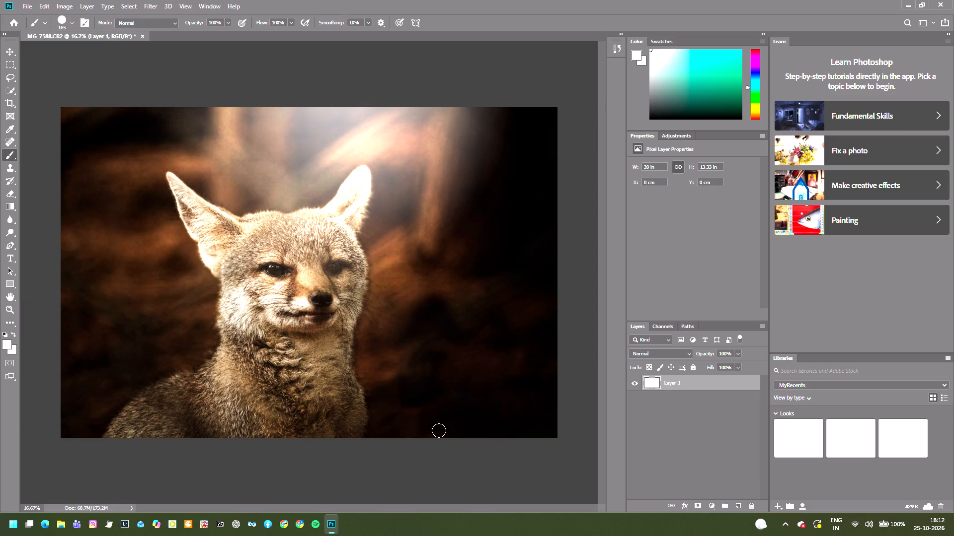
Open the Camera Raw Filter and set Exposure to -0.20, Contrast -1, Highlights +8, Shadows -18, Whites +16 and Blacks +4.
left_click(131, 5)
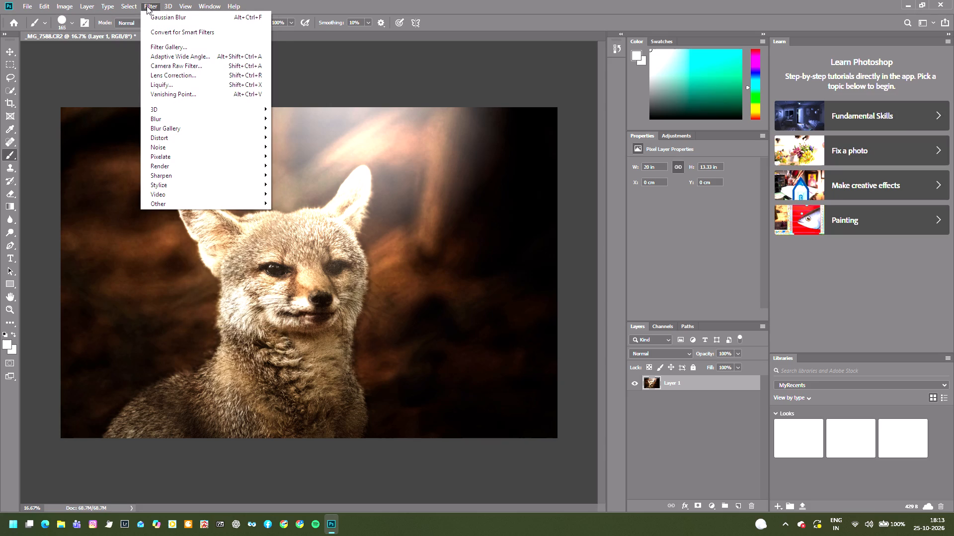
left_click(169, 62)
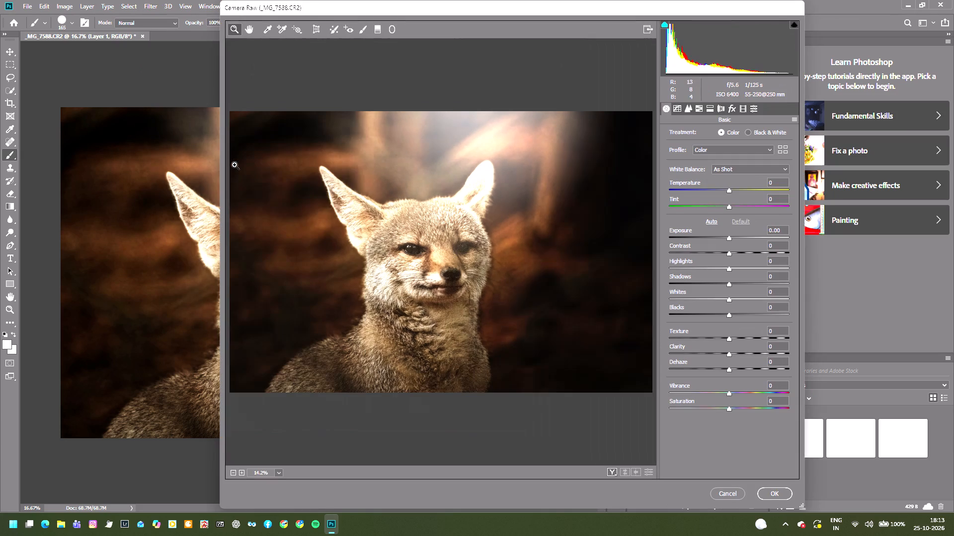
left_click(726, 240)
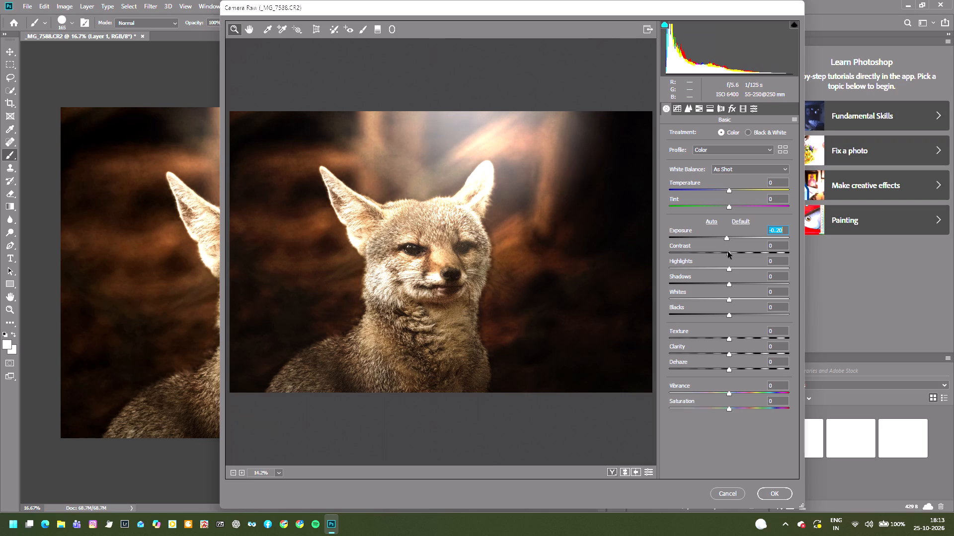
left_click(729, 255)
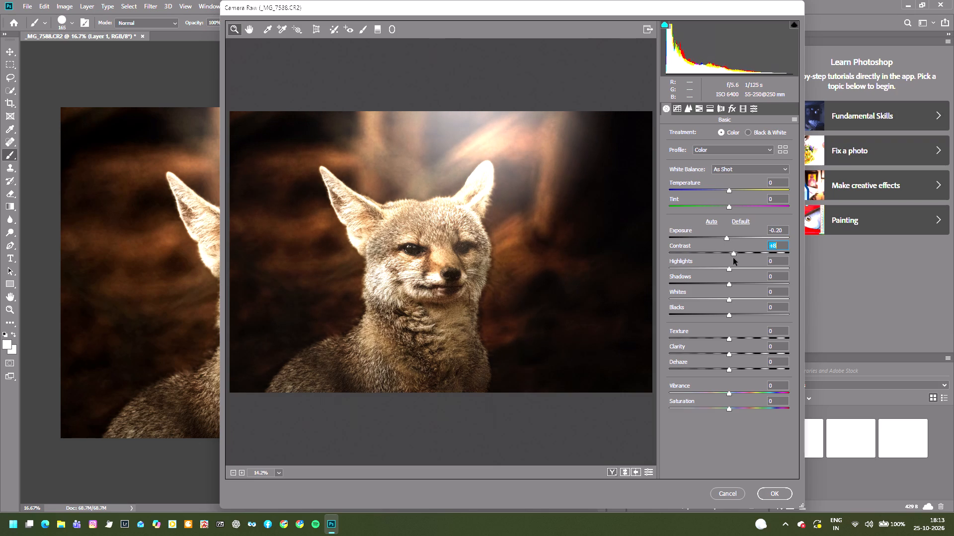
left_click(729, 269)
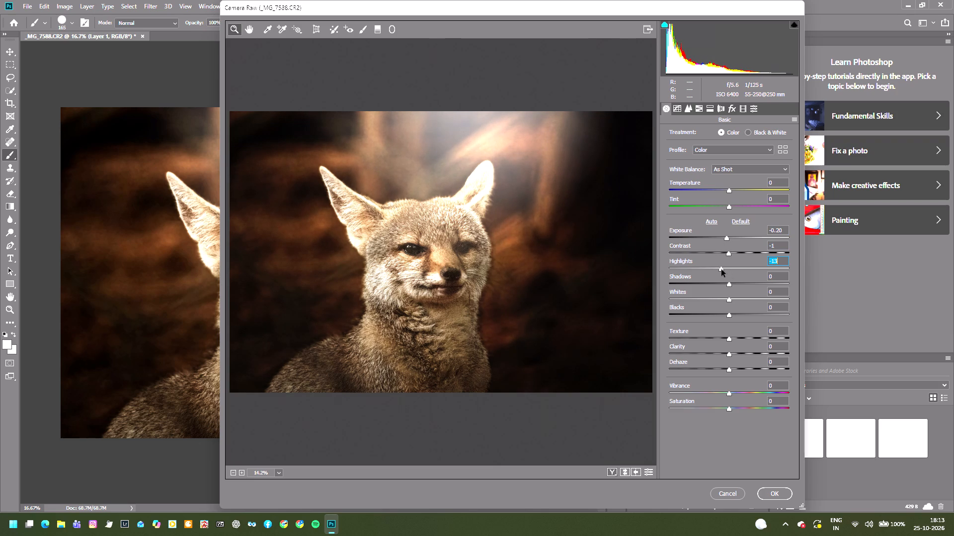
left_click_drag(727, 270, 733, 271)
left_click_drag(733, 271, 734, 271)
left_click_drag(727, 286, 731, 286)
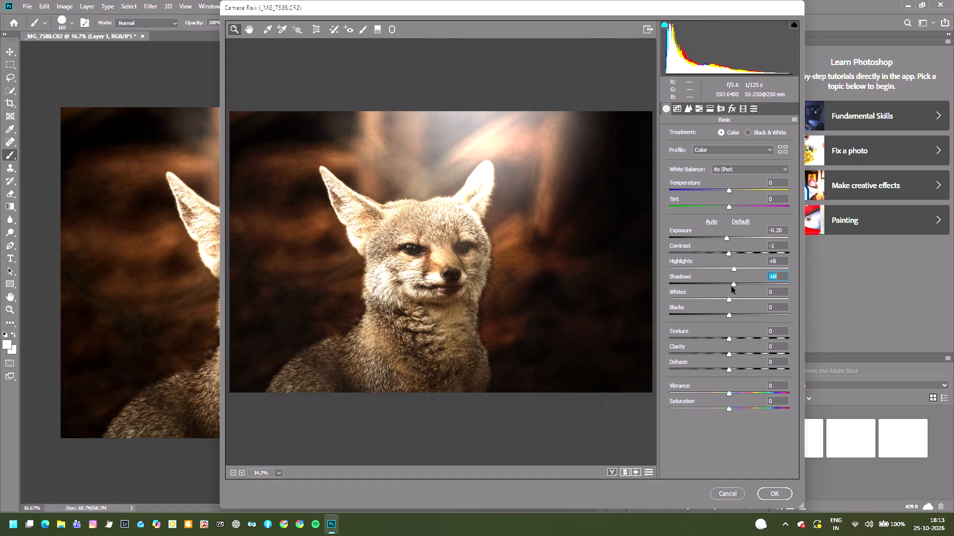
left_click_drag(731, 286, 717, 284)
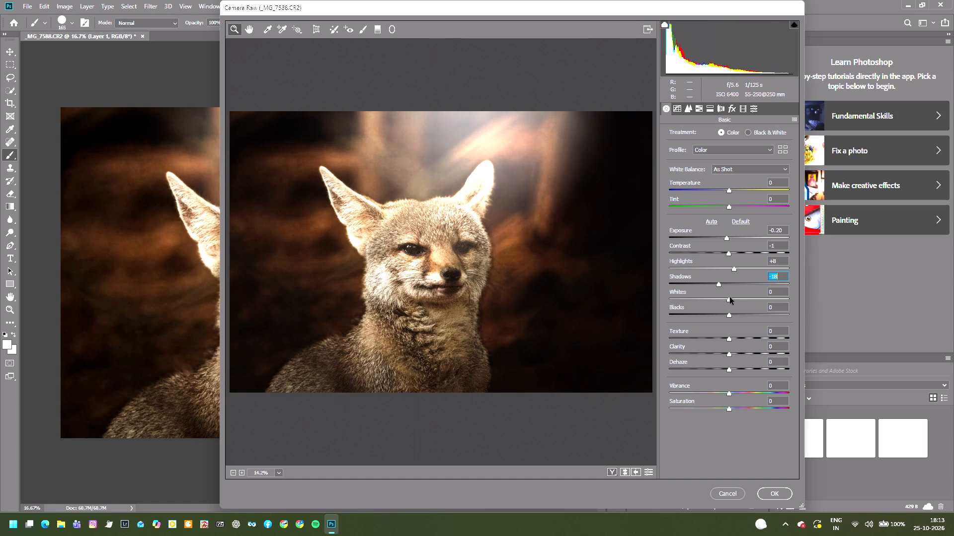
left_click_drag(726, 302, 744, 309)
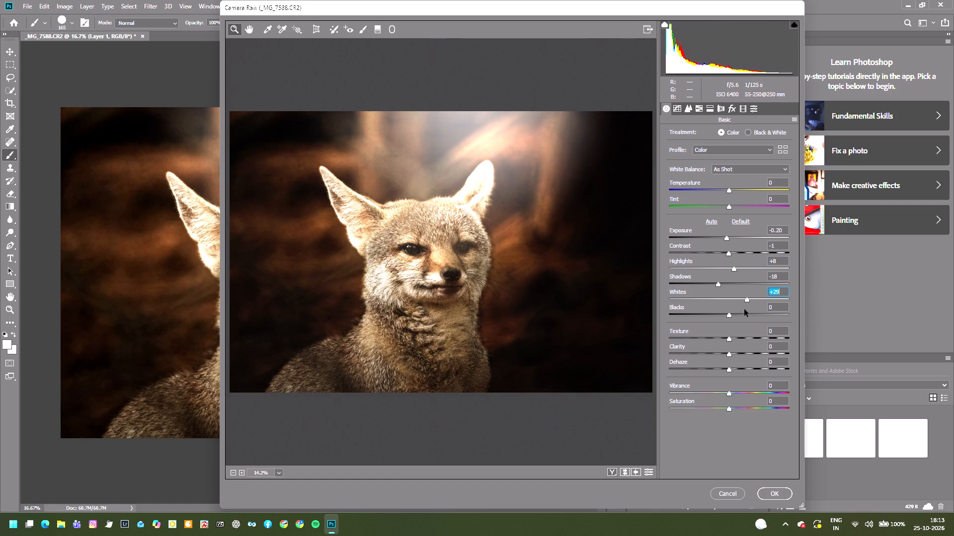
left_click_drag(744, 309, 736, 309)
left_click(731, 313)
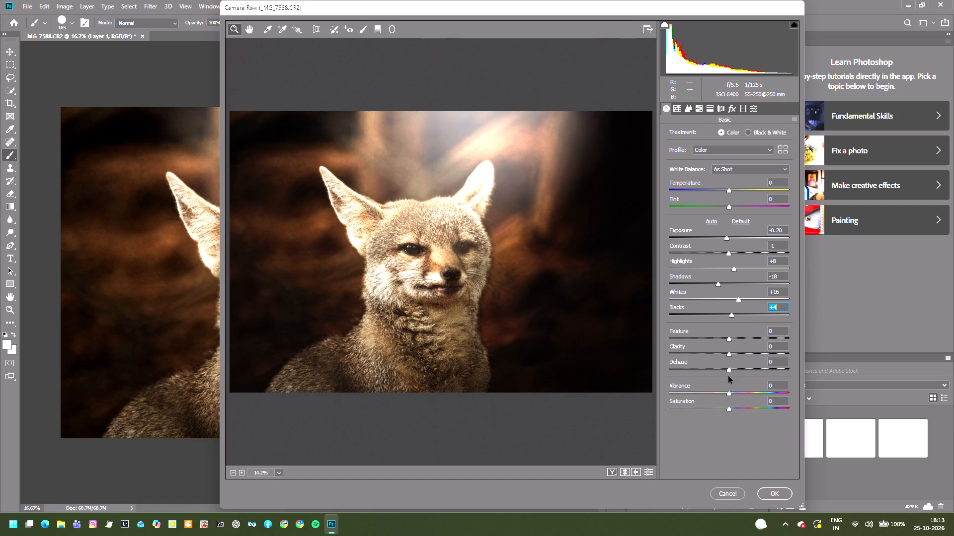
Set Dehaze to -2 and Vibrance to -5 in the Basic adjustments, keeping Saturation at 0.
left_click_drag(729, 369, 735, 370)
left_click_drag(735, 370, 728, 370)
left_click_drag(728, 394, 723, 394)
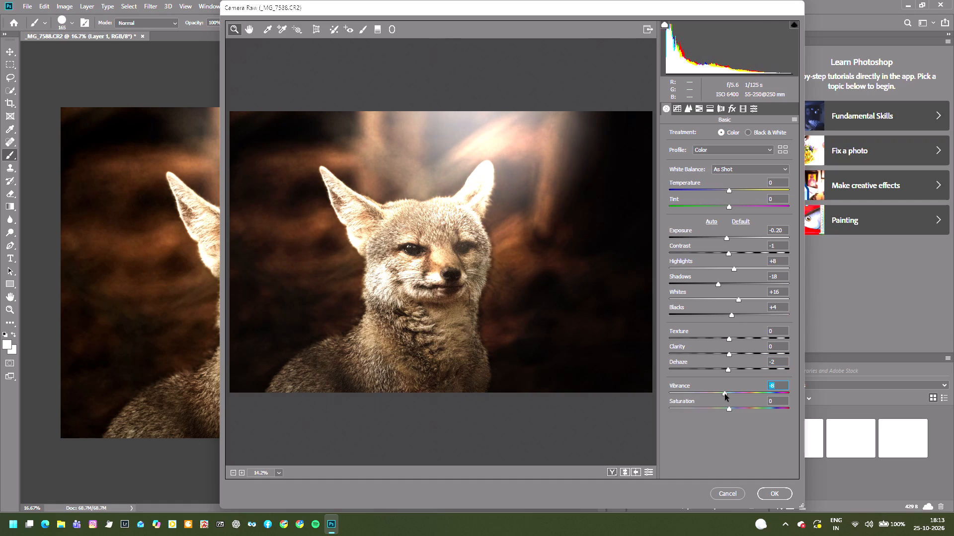
left_click(725, 394)
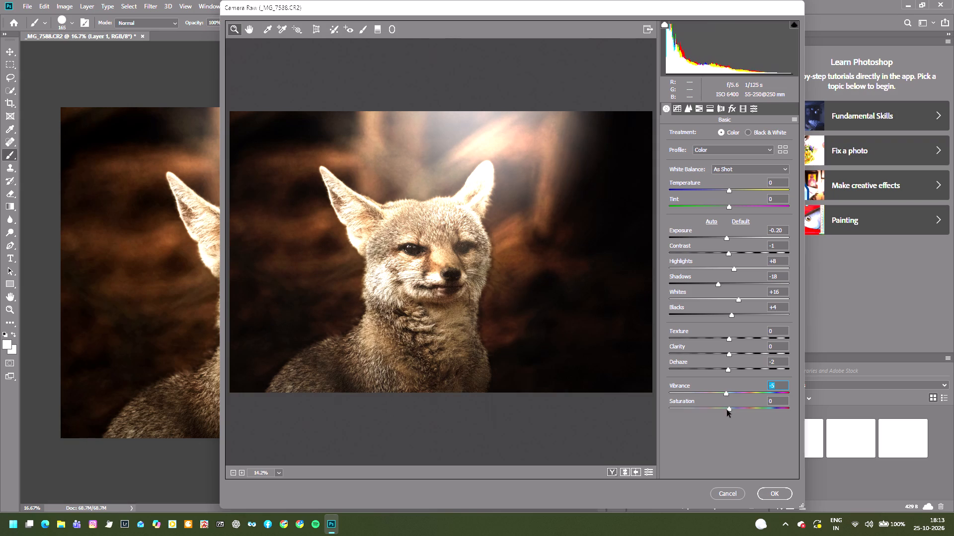
left_click(728, 411)
left_click(730, 411)
In the HSL luminance adjustments, set Reds to -13, Oranges to -7 and Yellows to +1.
left_click(673, 112)
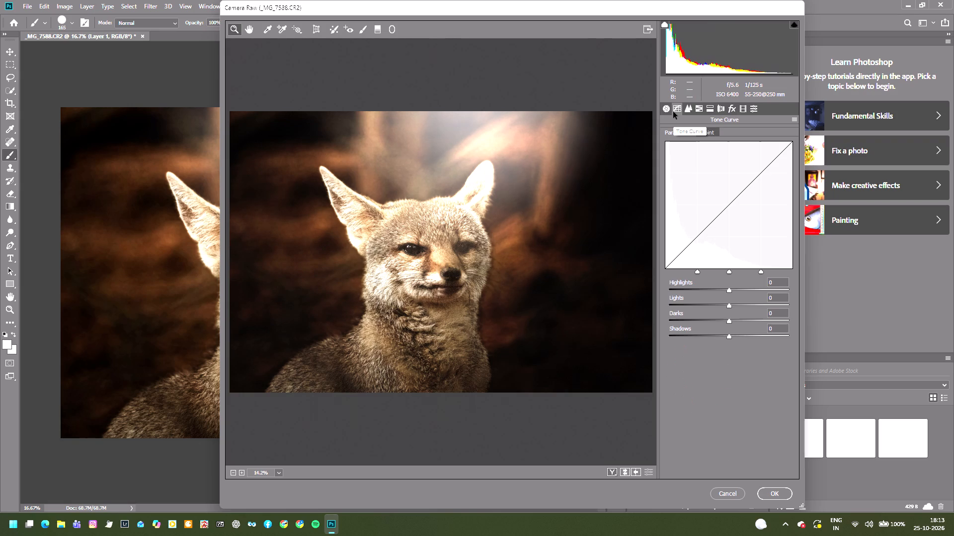
left_click(689, 108)
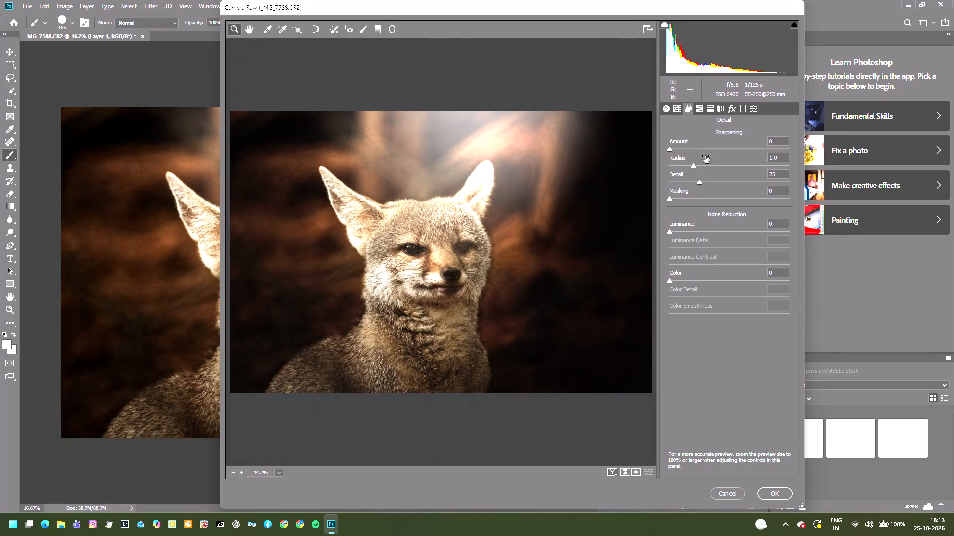
left_click(704, 111)
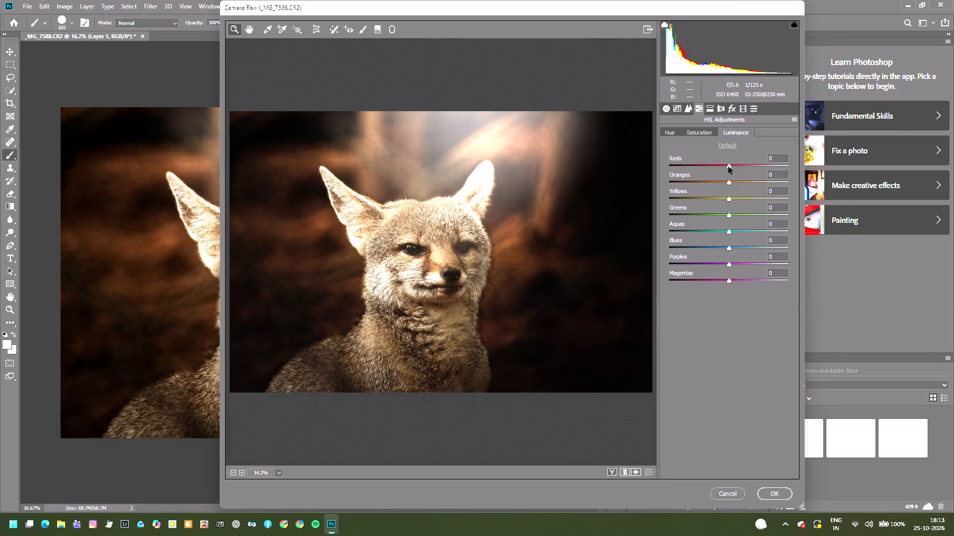
left_click_drag(728, 167, 733, 170)
left_click_drag(733, 170, 720, 168)
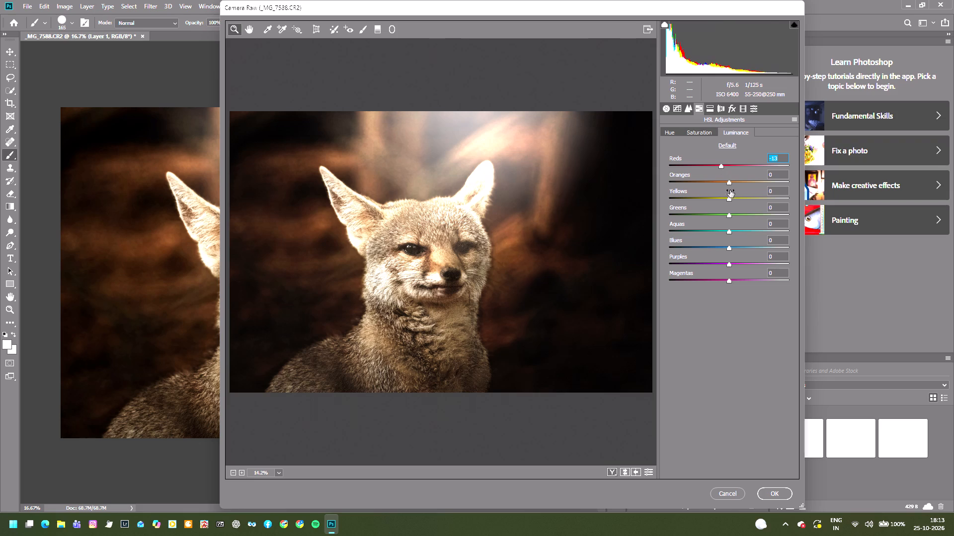
left_click(730, 182)
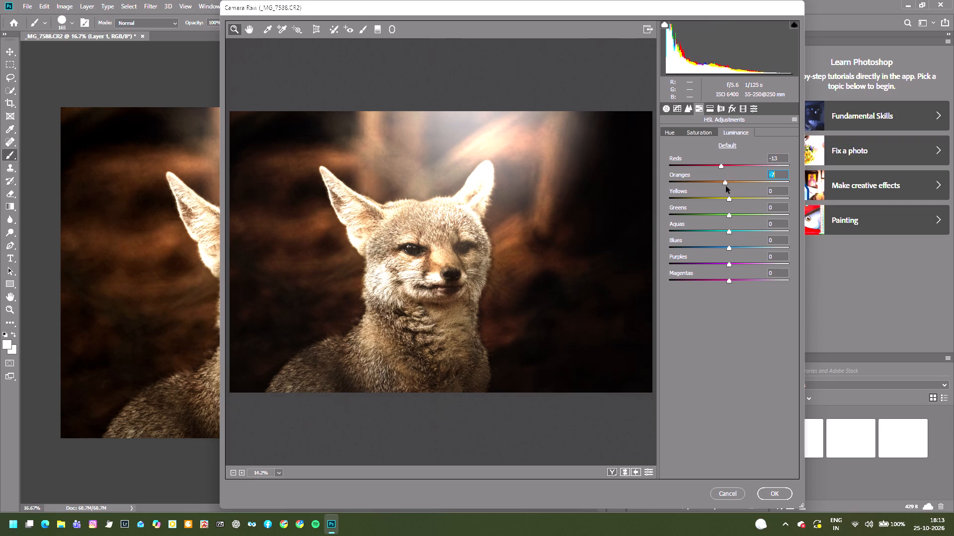
left_click_drag(731, 198, 732, 198)
left_click_drag(732, 198, 730, 199)
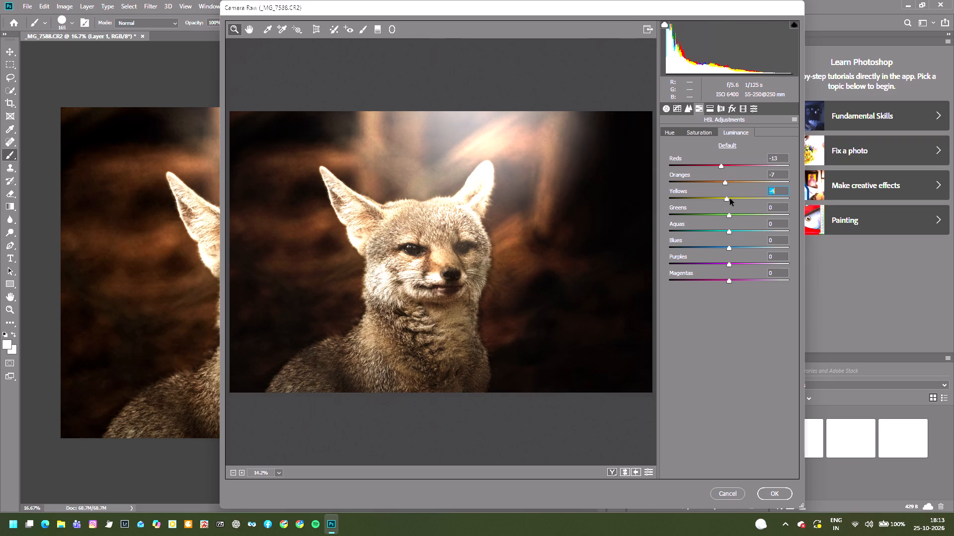
left_click_drag(730, 199, 731, 203)
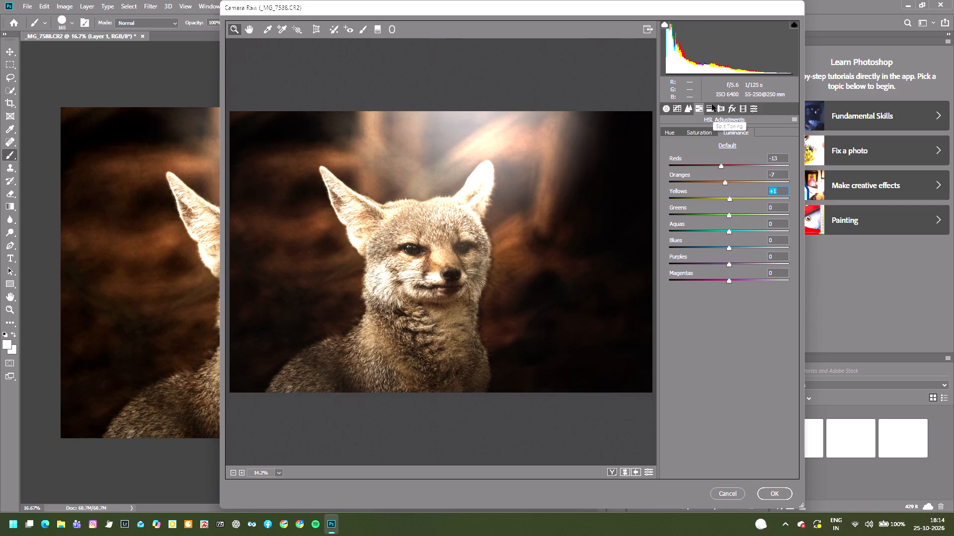
Check the Split Toning, Effects, Calibration and Presets settings, and apply the Camera Raw Filter to the merged layer.
left_click(712, 104)
left_click_drag(671, 149, 663, 151)
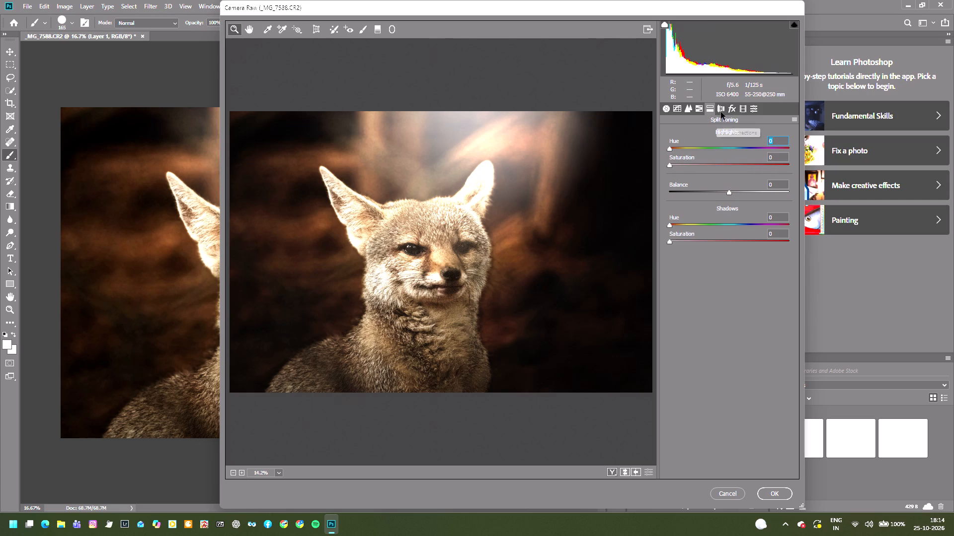
left_click(730, 111)
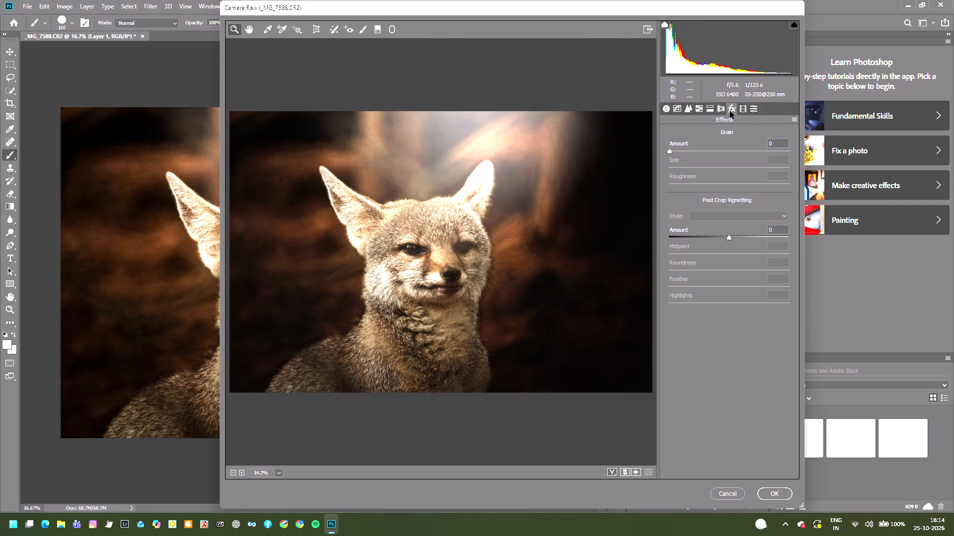
left_click(748, 112)
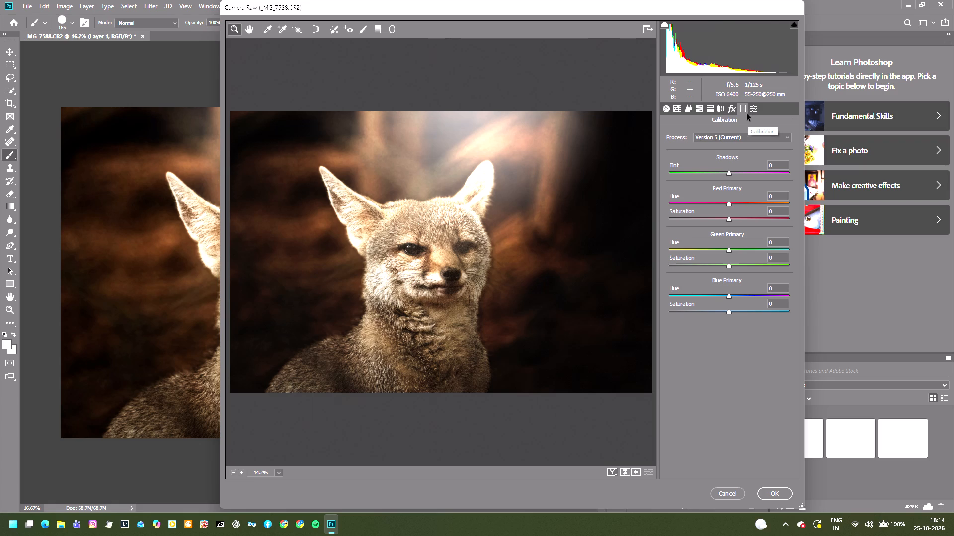
left_click(754, 112)
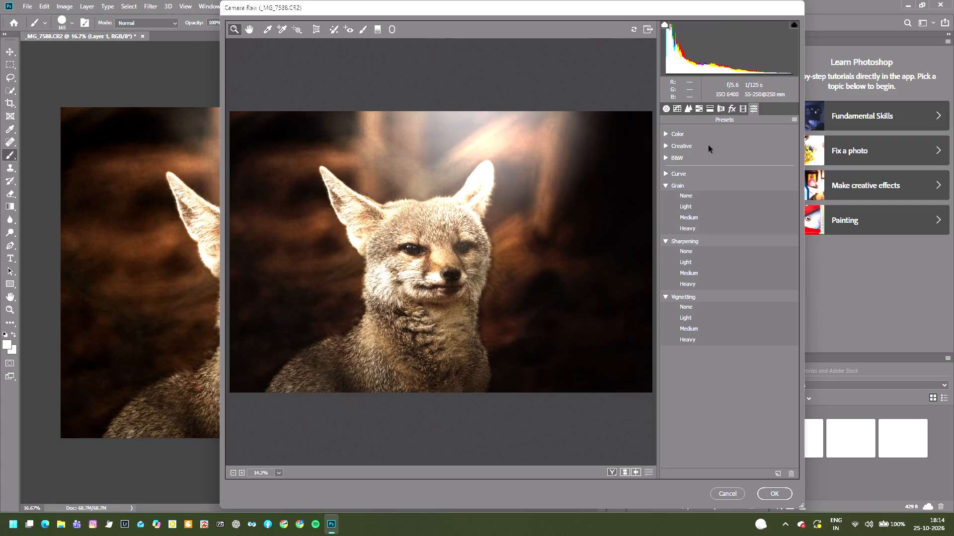
left_click(770, 499)
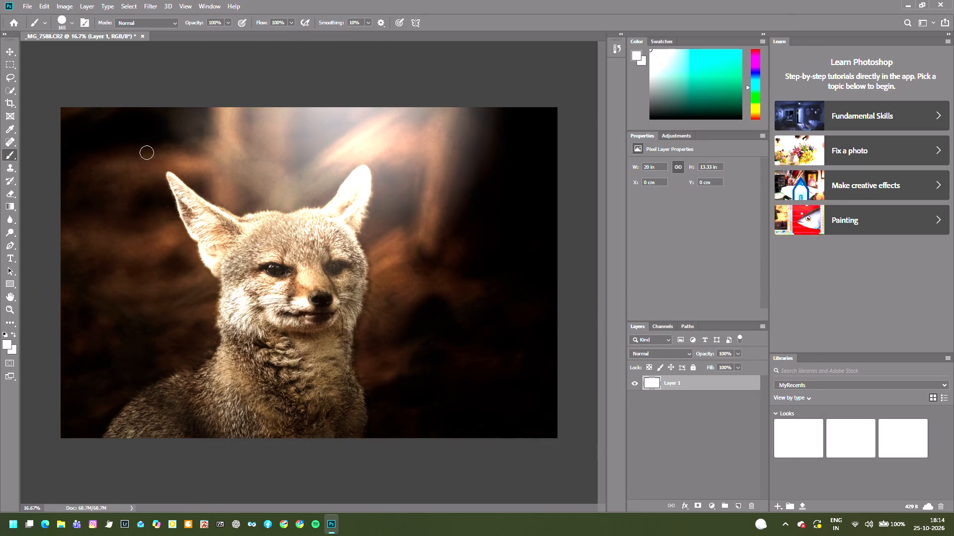
Start an Export As of the edited fox photo and set the file format to JPG.
left_click(28, 9)
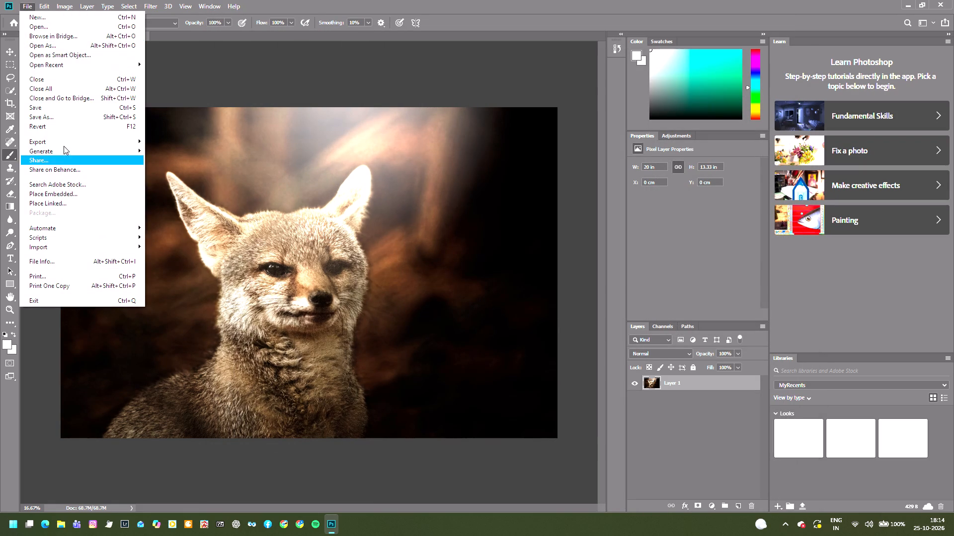
left_click(64, 144)
left_click(179, 147)
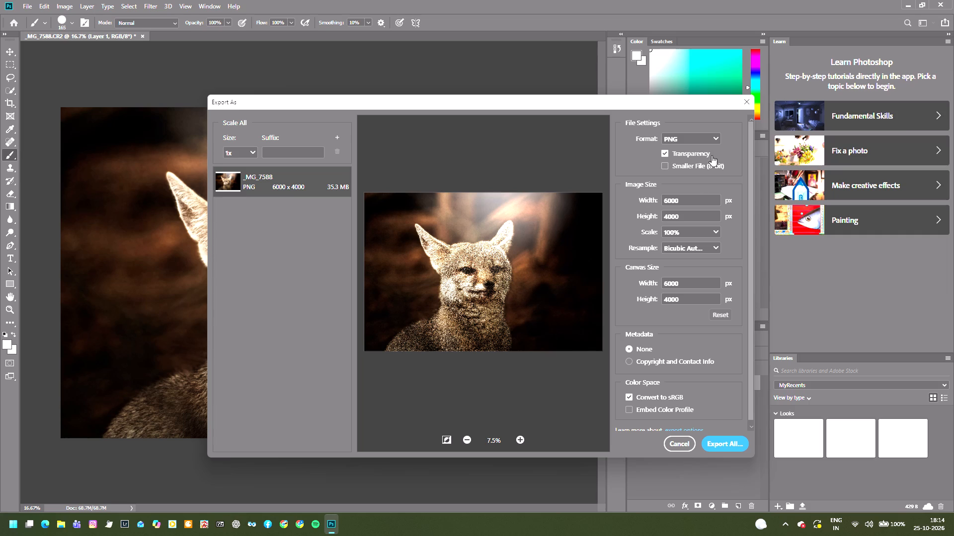
left_click(713, 141)
left_click(688, 165)
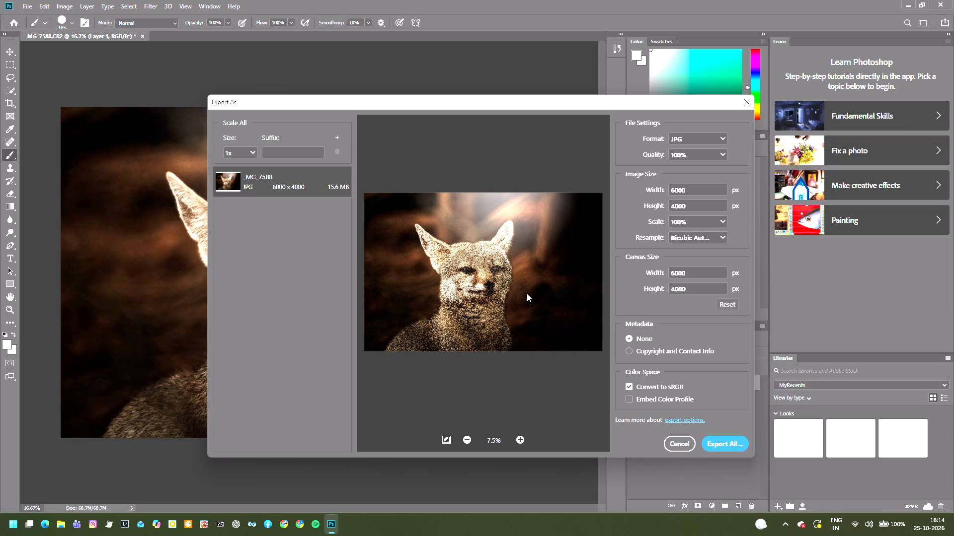
Export the fox photo into the canon > edited folder on drive F: as GRAINY_MG_7588.jpg.
left_click(730, 445)
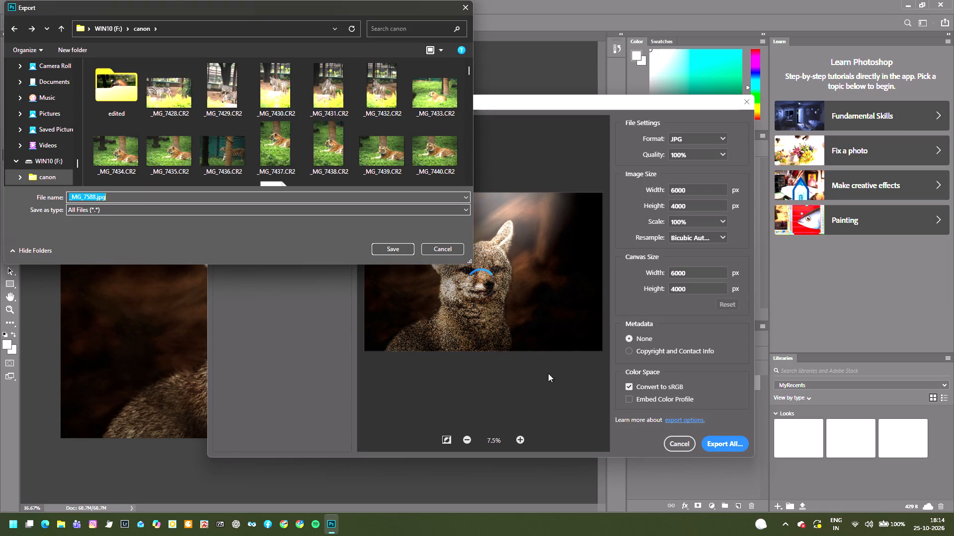
double_click(116, 94)
left_click(160, 210)
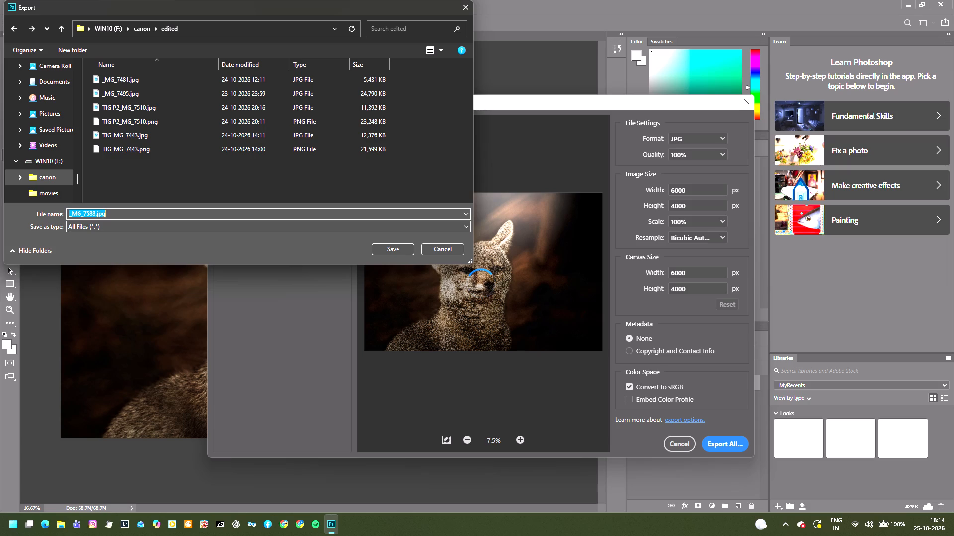
left_click(160, 210)
key("Left")
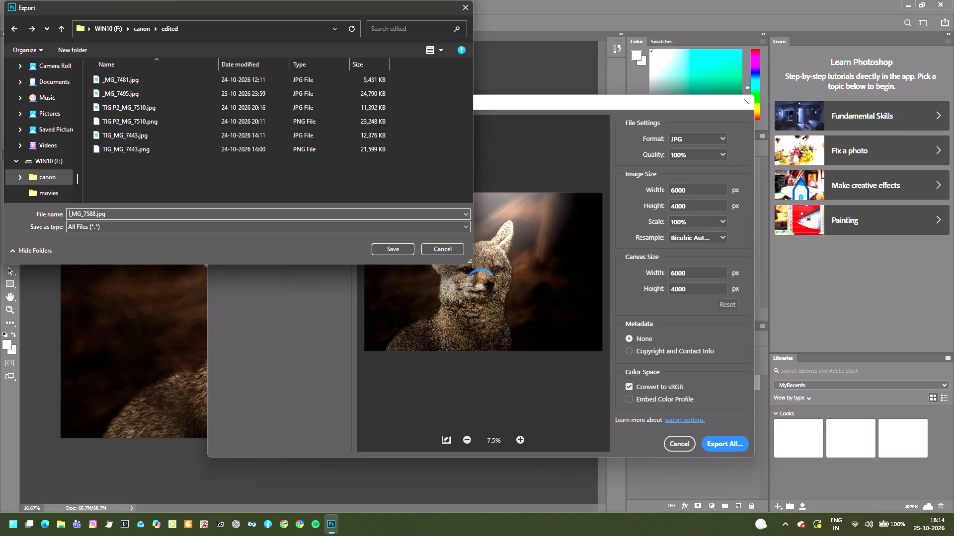
type("GRAINY")
key("Return")
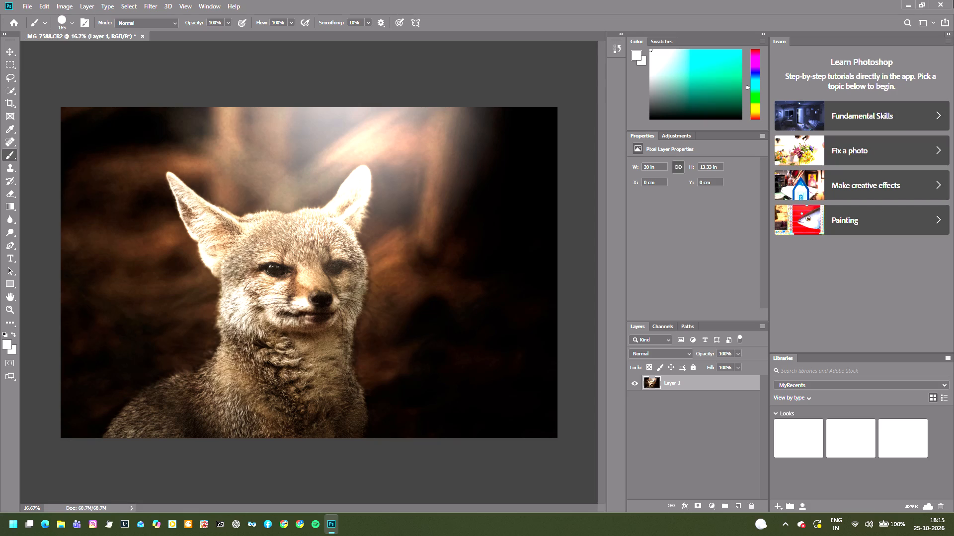
Close Photoshop without saving the changes to the open fox document.
left_click(936, 7)
left_click(475, 195)
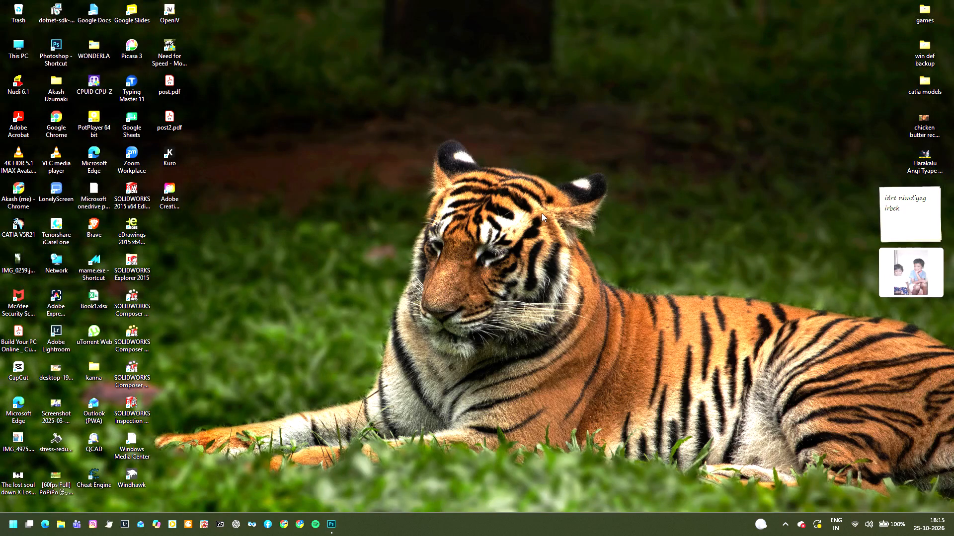
In File Explorer, browse to the canon > edited folder on WIN10 (F:) and open GRAINY_MG_7588.jpg in Photos.
key("super+e")
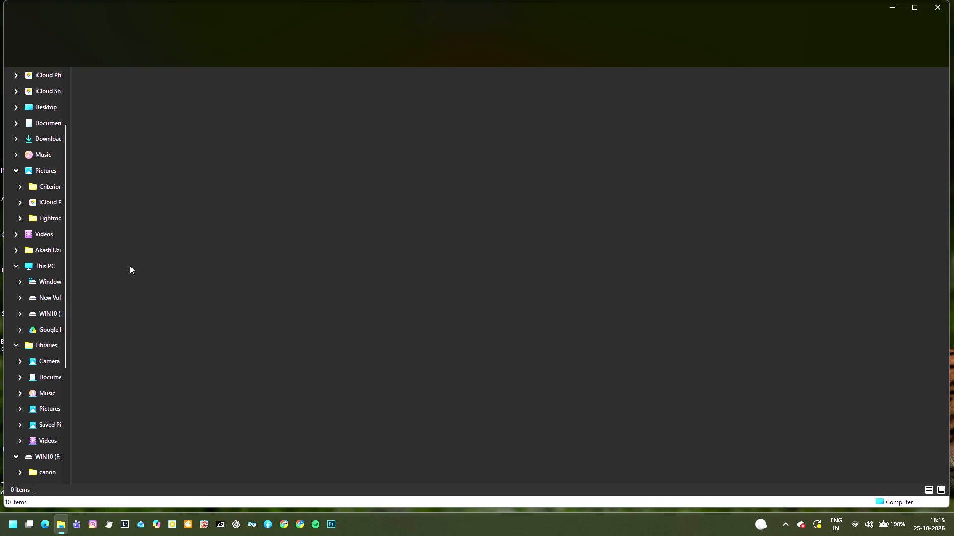
left_click(22, 266)
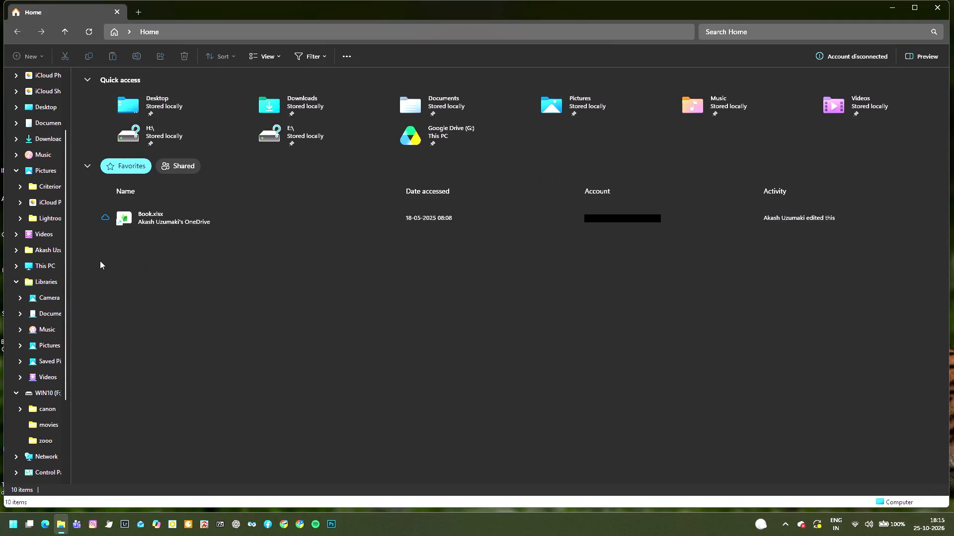
left_click(51, 272)
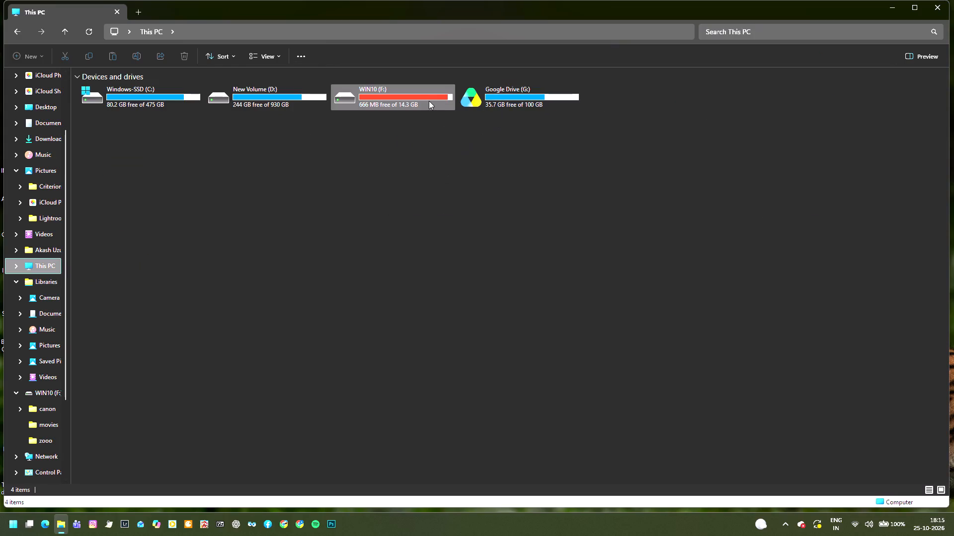
double_click(429, 101)
double_click(122, 100)
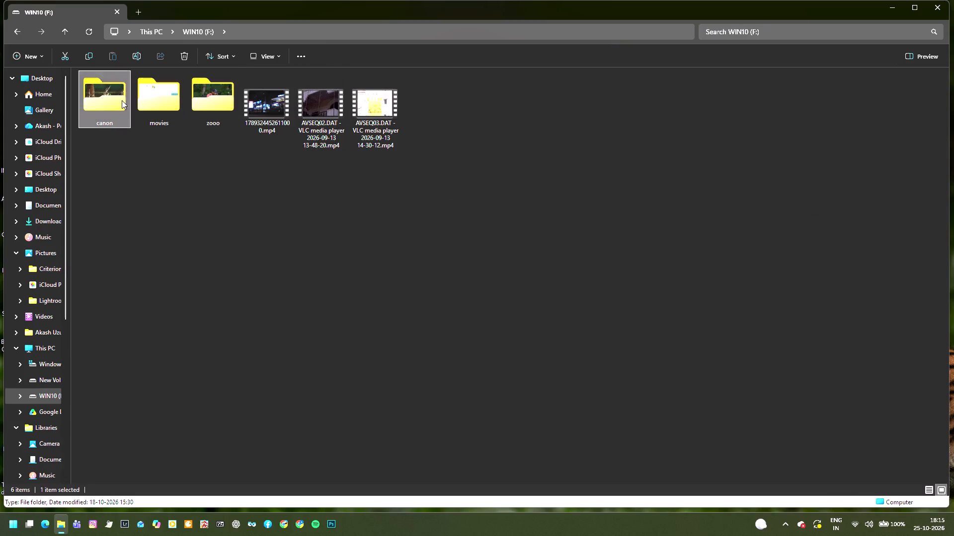
double_click(94, 101)
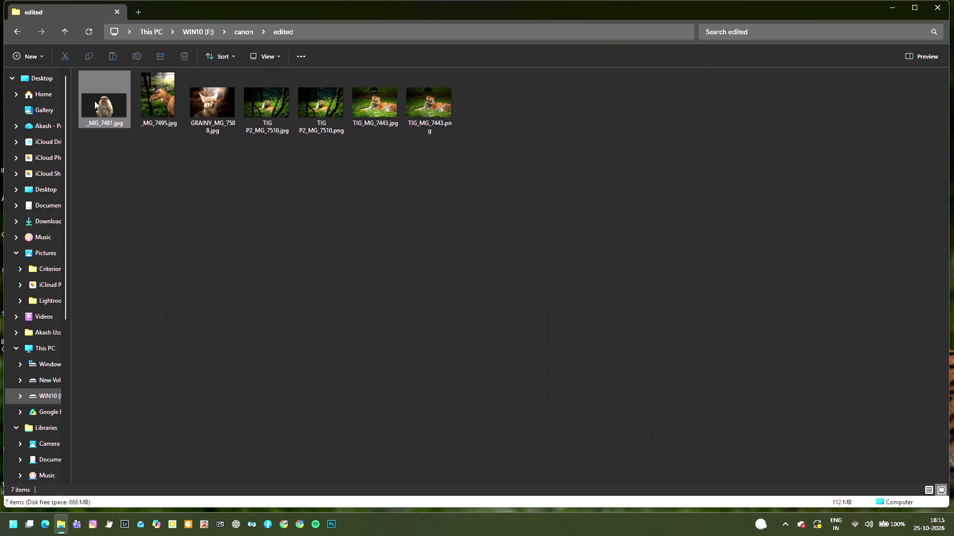
double_click(213, 98)
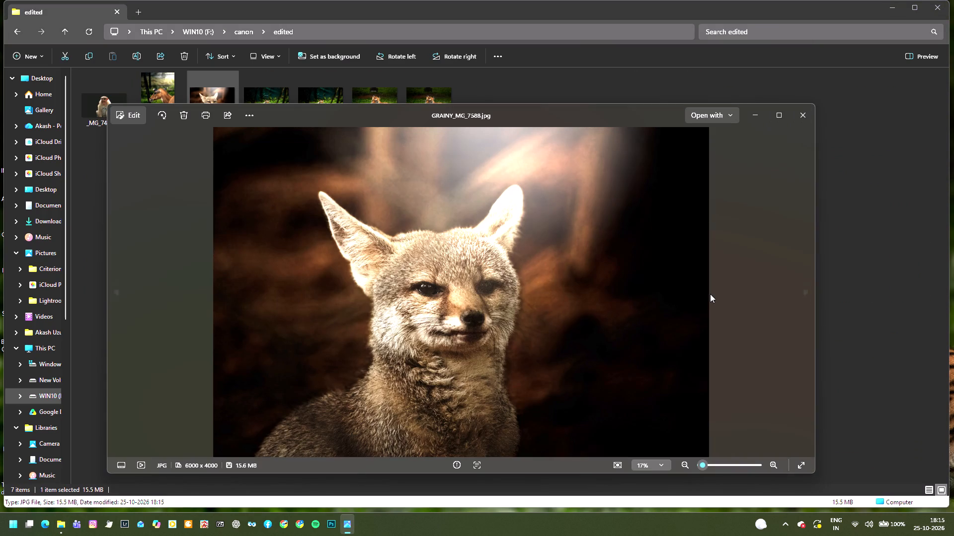
Inspect the exported fox photo maximized, checking the face and fur detail up close and the whole picture, and close the viewer.
left_click(780, 115)
scroll(594, 253, "up", 4)
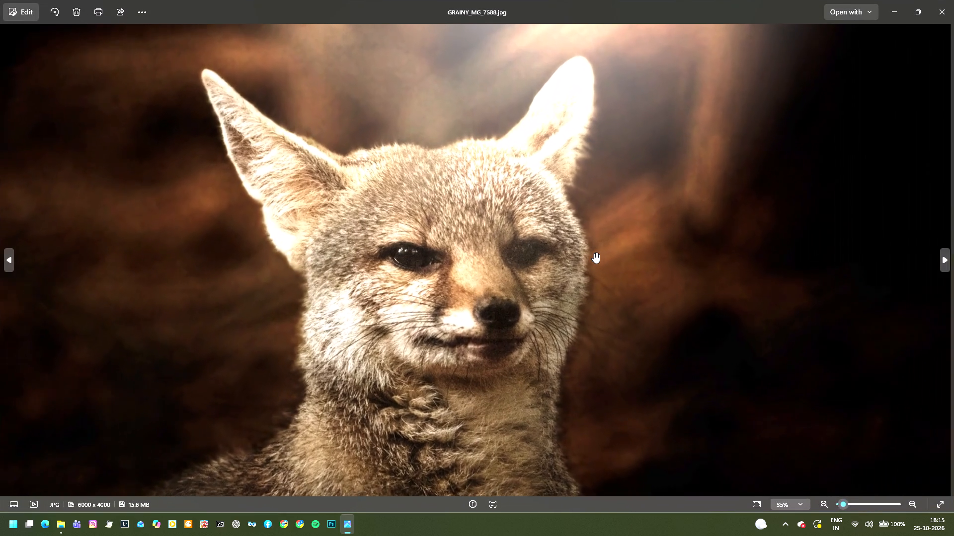
scroll(594, 253, "up", 3)
left_click_drag(512, 341, 549, 295)
scroll(549, 295, "down", 10)
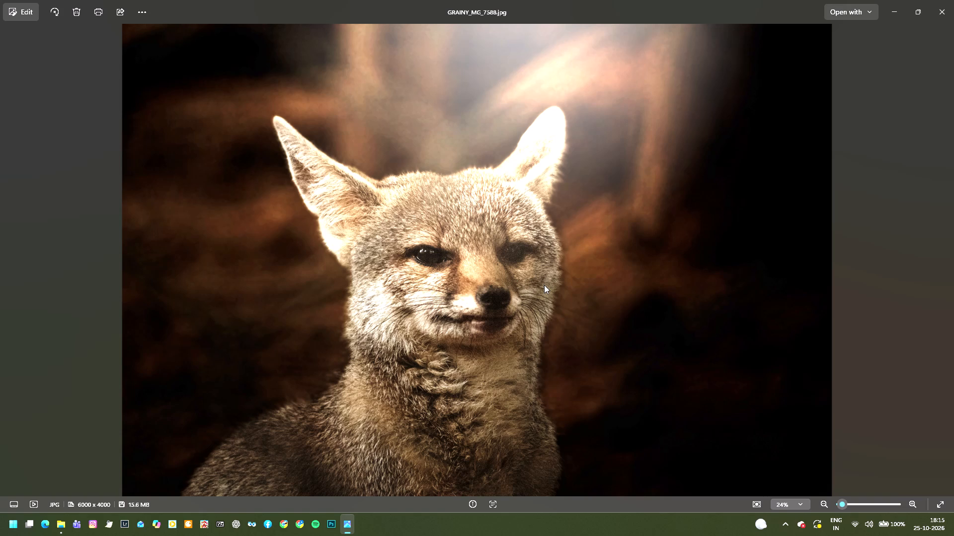
scroll(445, 308, "up", 1)
scroll(445, 308, "down", 3)
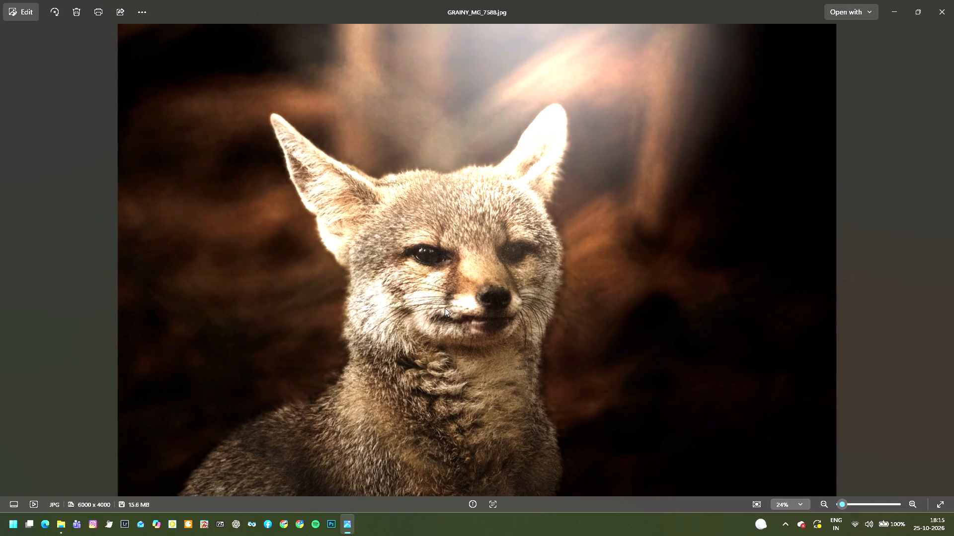
left_click(953, 15)
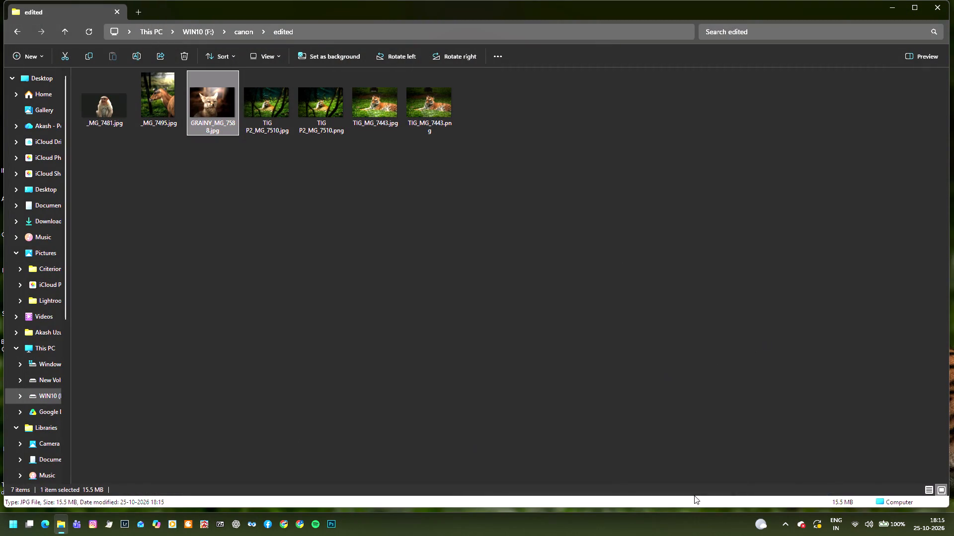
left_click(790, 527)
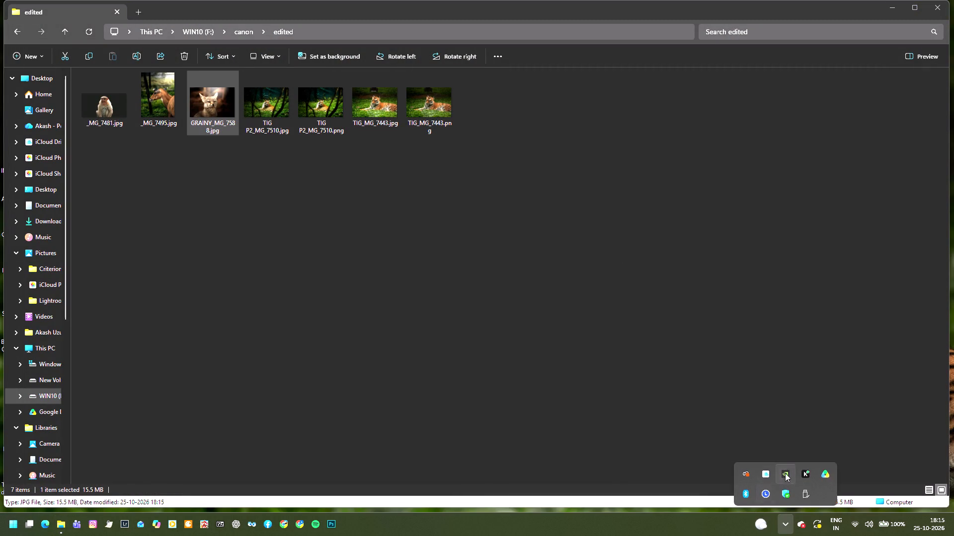